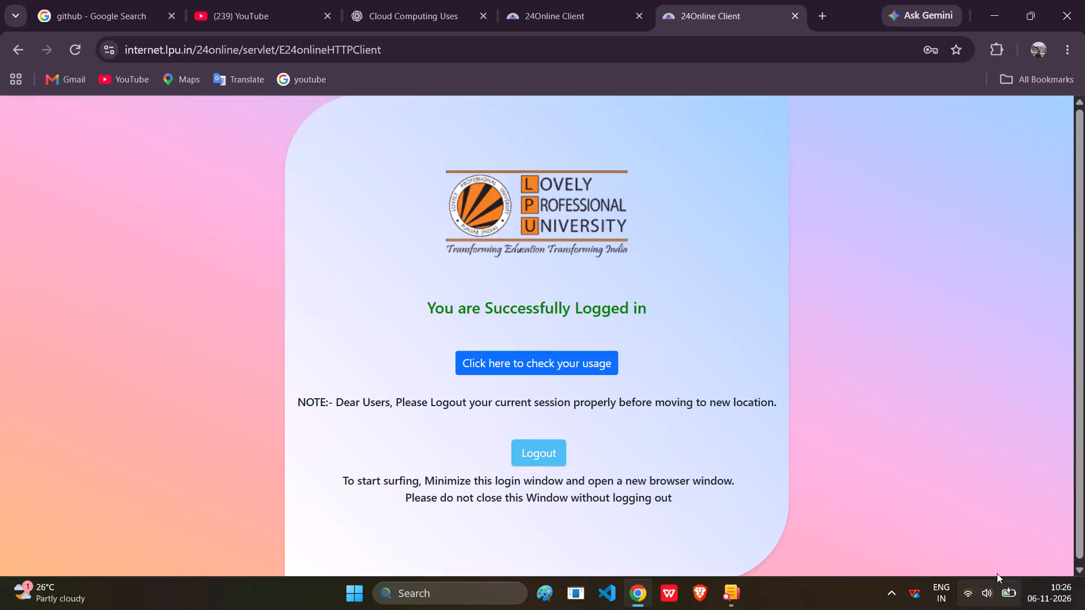
Check the computer's current Wi-Fi connection in the list of available networks, and close the list.
click(974, 582)
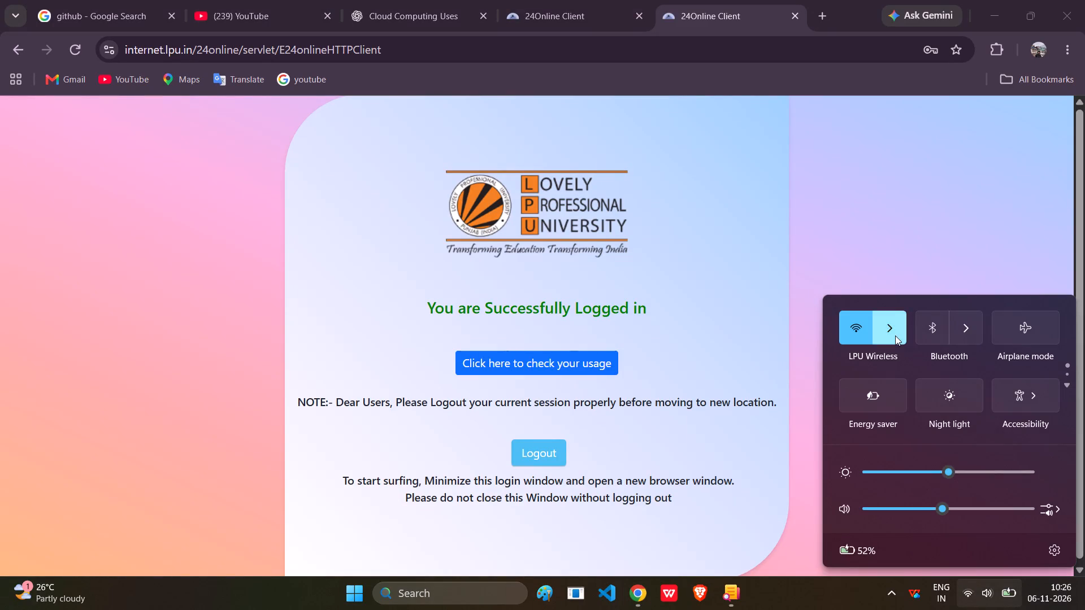
click(895, 335)
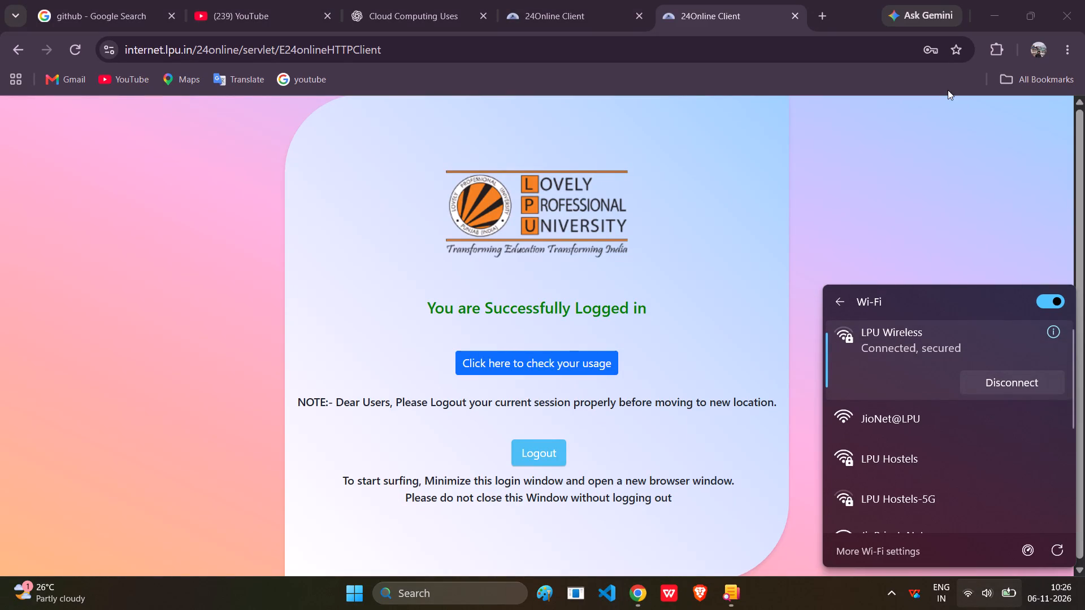
click(948, 90)
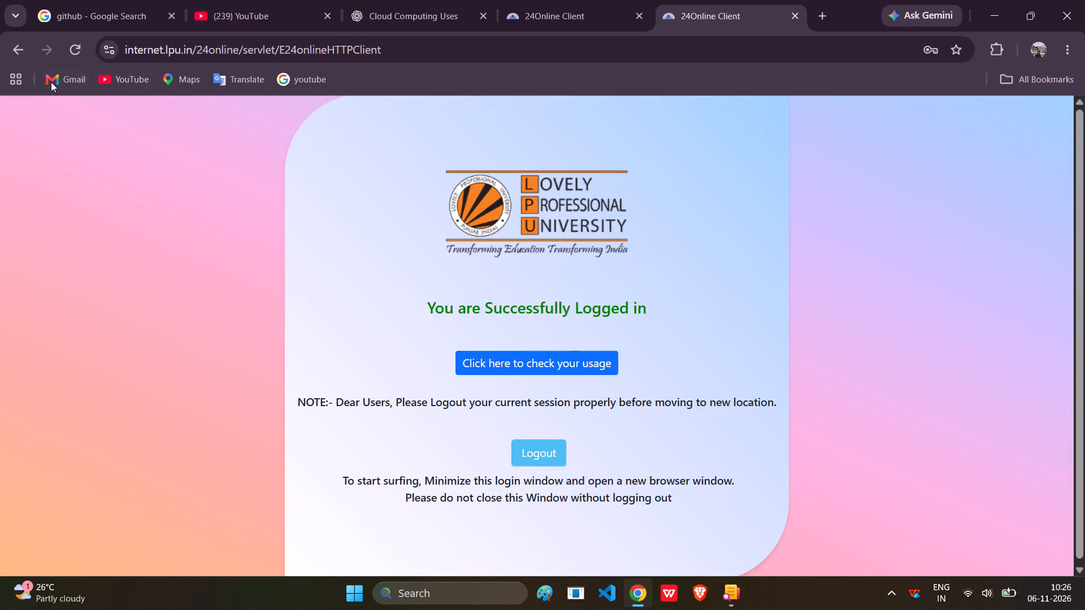
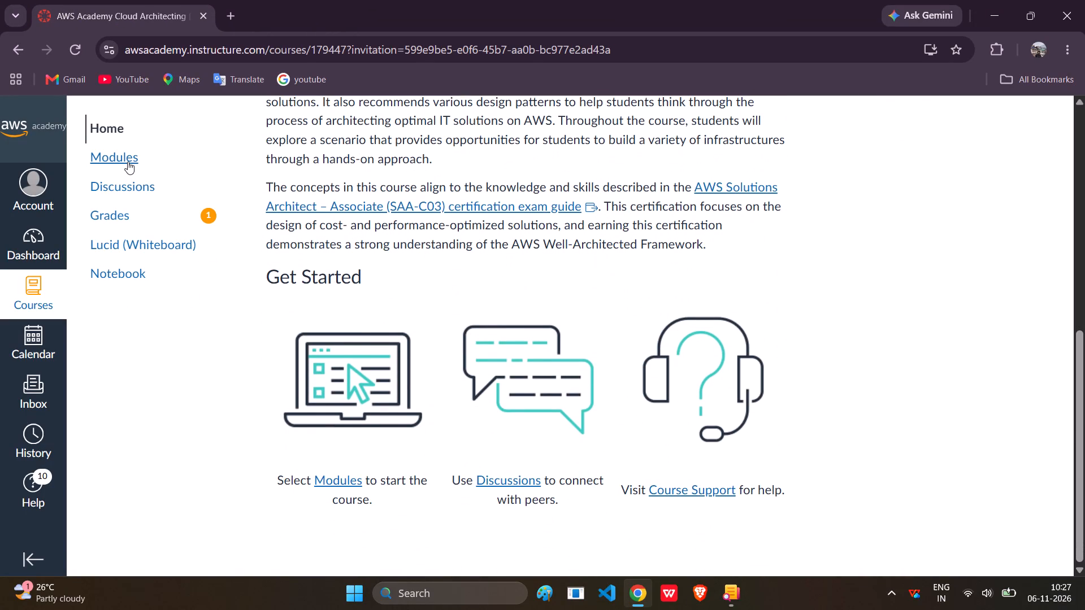
Open the Modules page of the AWS Academy Cloud Architecting course and browse its list as far as Module 4, Adding a Storage Layer with Amazon S3.
click(128, 162)
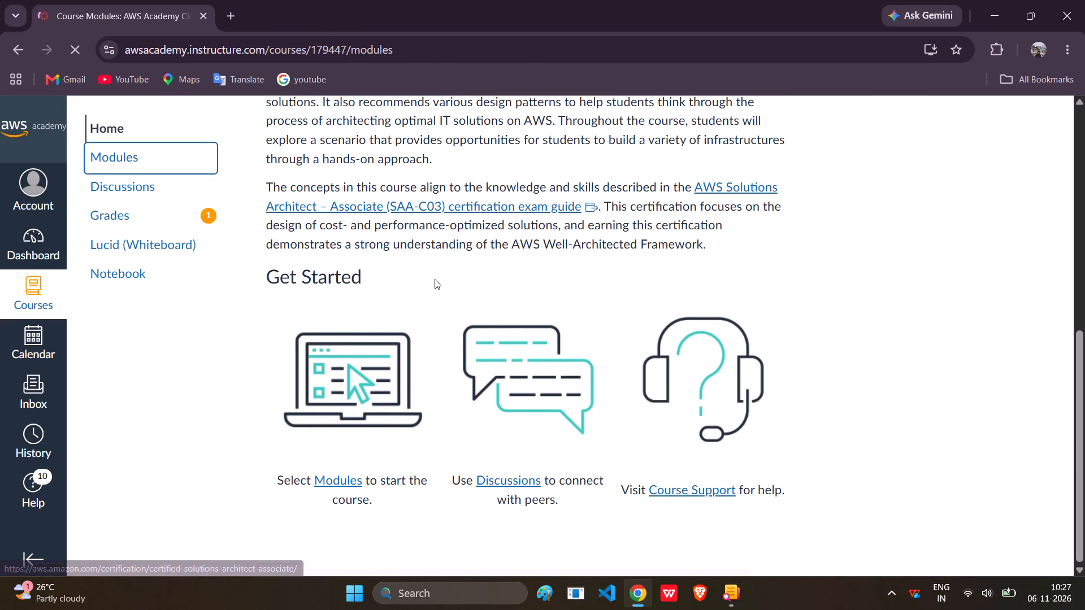
scroll(435, 279, down, 8)
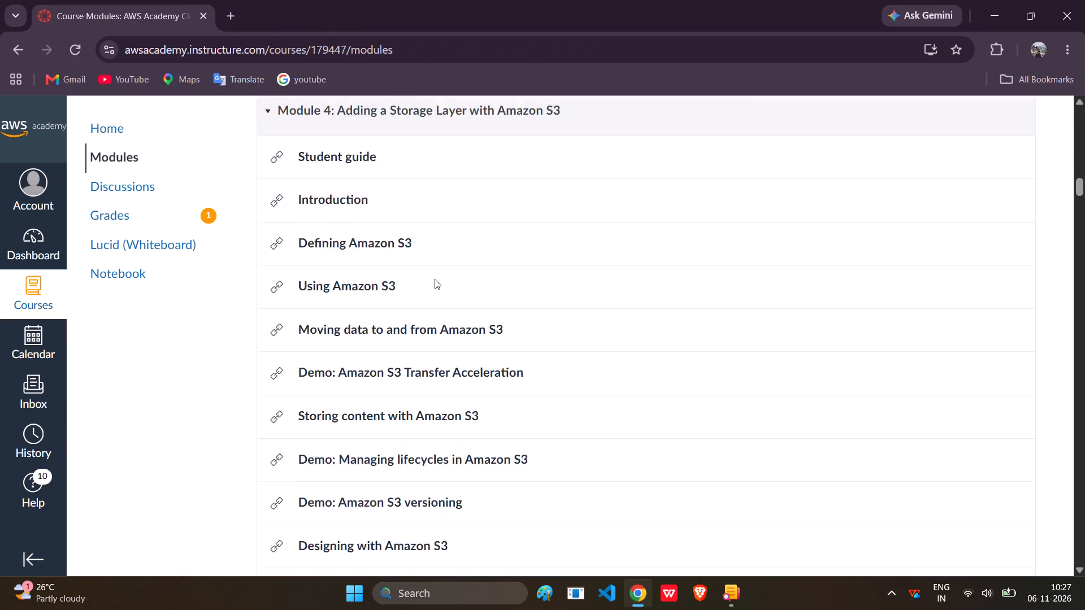
Look through the course's module list, examining the lessons, labs and knowledge checks from Module 2 to Module 8.
scroll(435, 279, down, 3)
scroll(435, 279, up, 3)
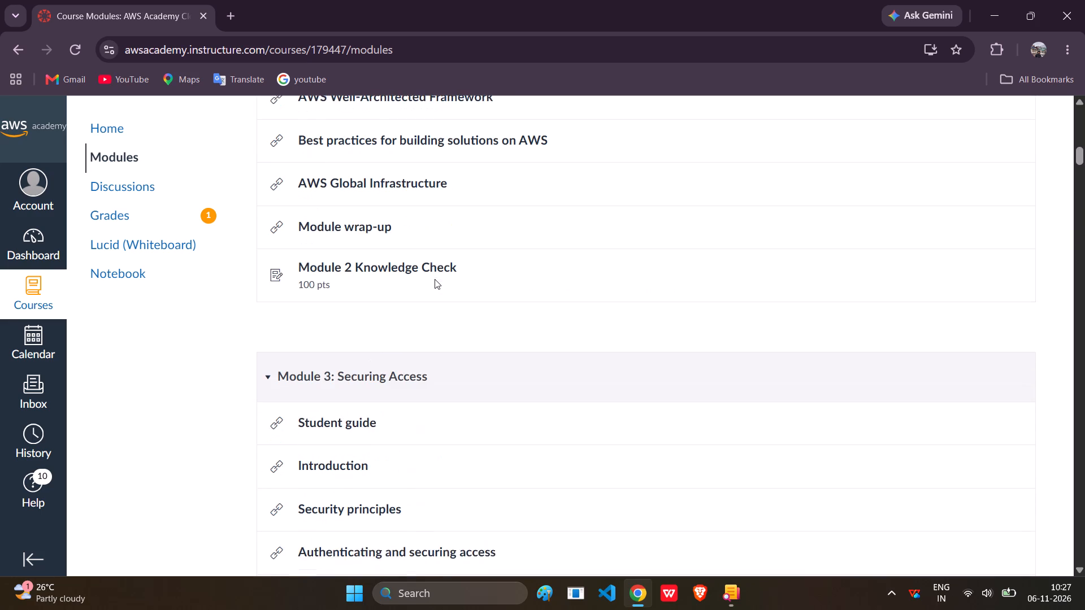
scroll(435, 279, down, 11)
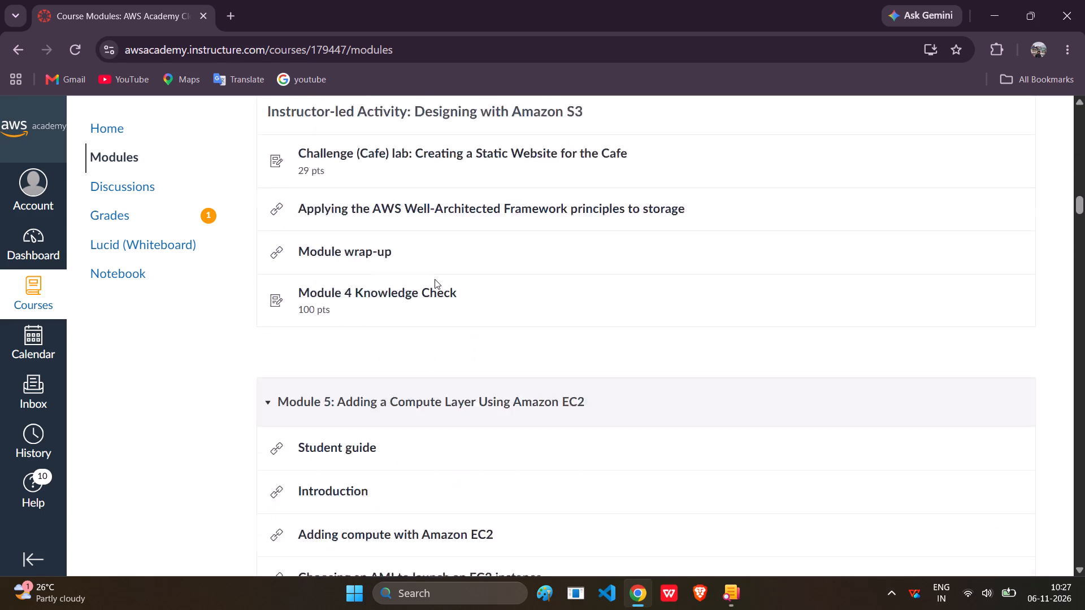
scroll(435, 279, down, 8)
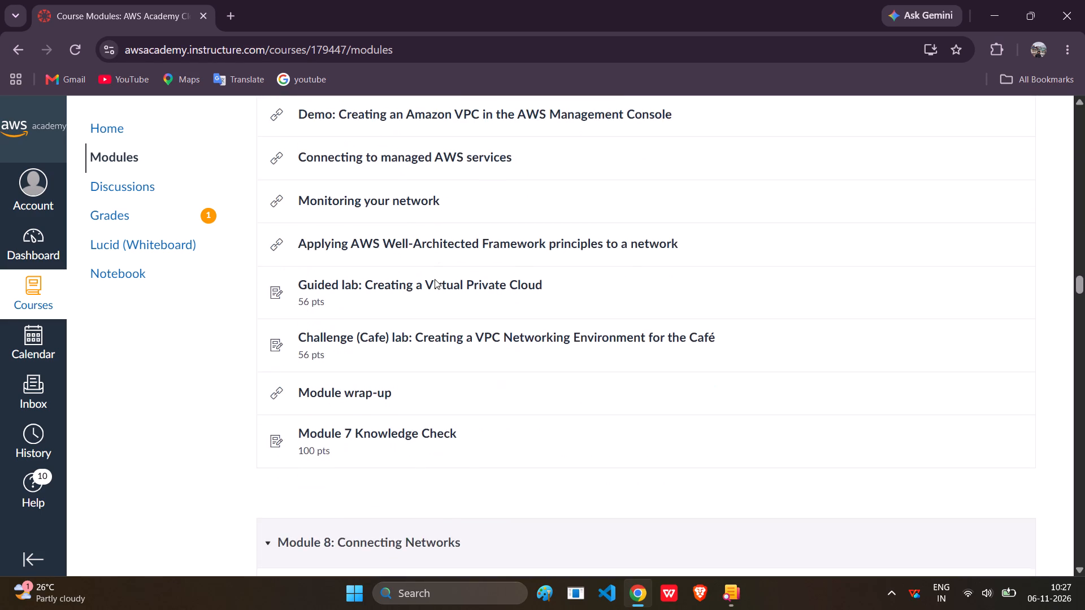
scroll(435, 279, down, 2)
scroll(435, 279, up, 4)
scroll(435, 279, down, 1)
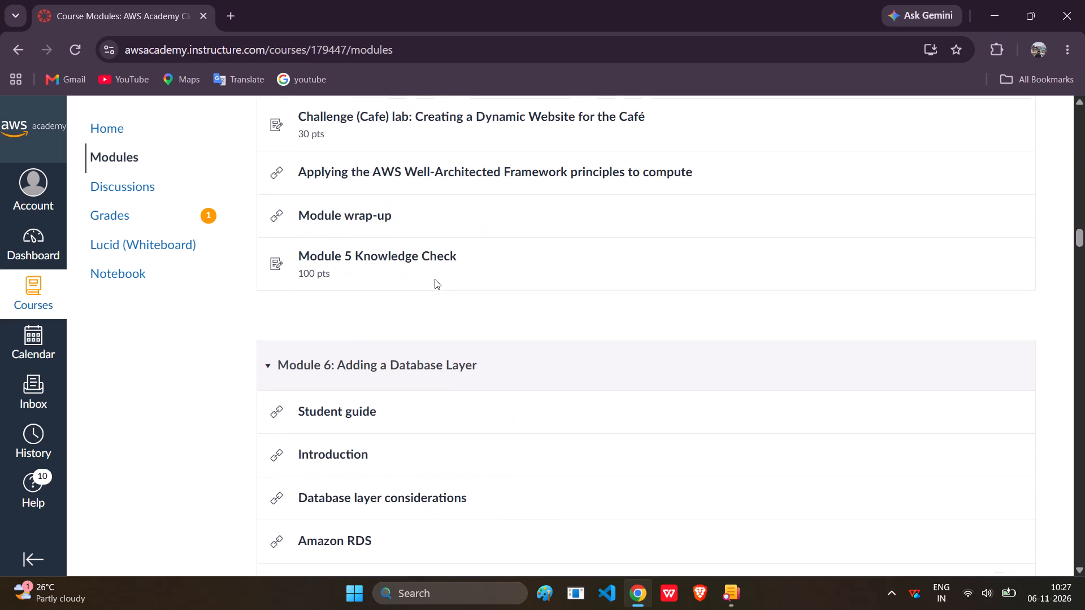
scroll(435, 279, down, 1)
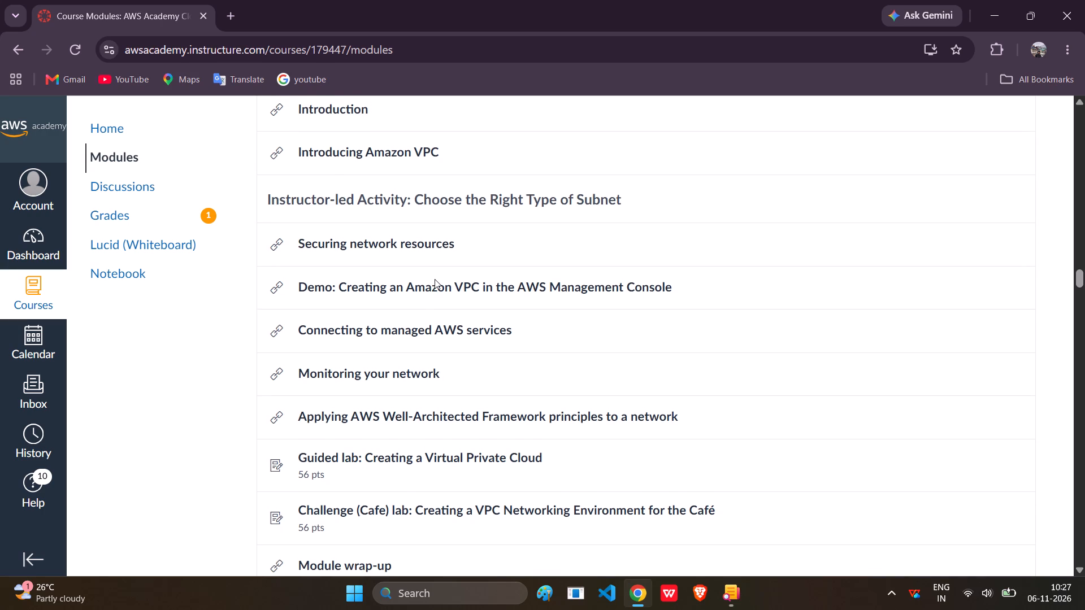
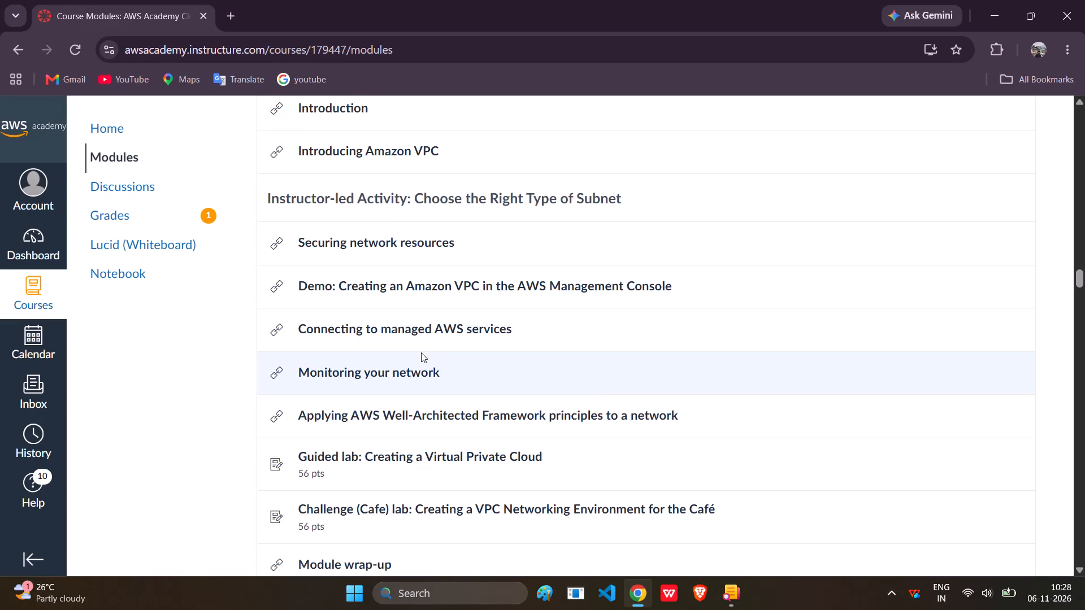
Open the guided lab "Creating a VPC Peering Connection" from Module 8 in the course's module list.
scroll(421, 352, down, 2)
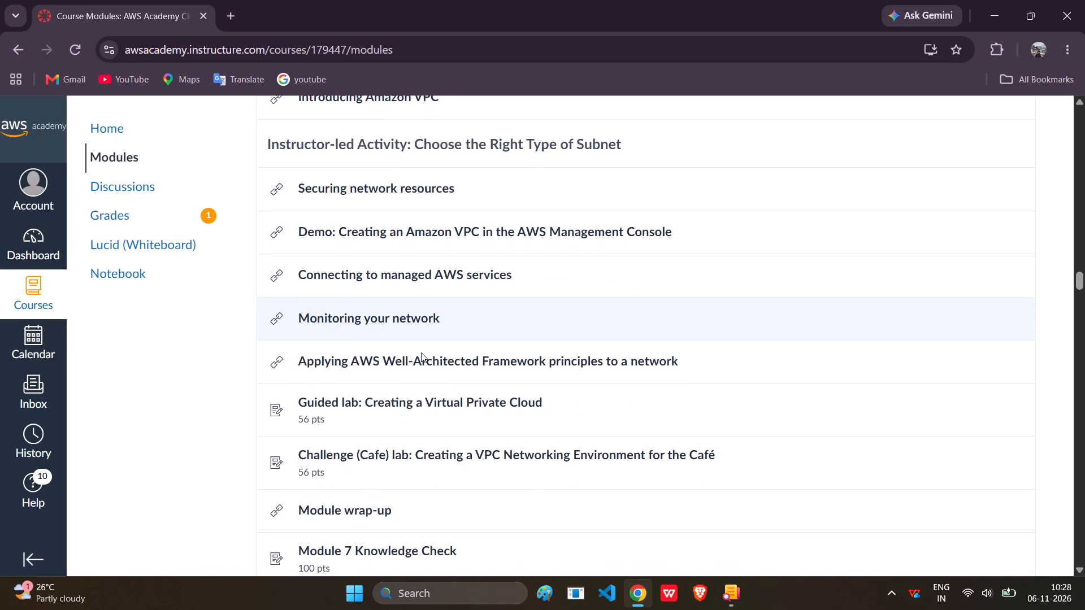
scroll(421, 352, down, 7)
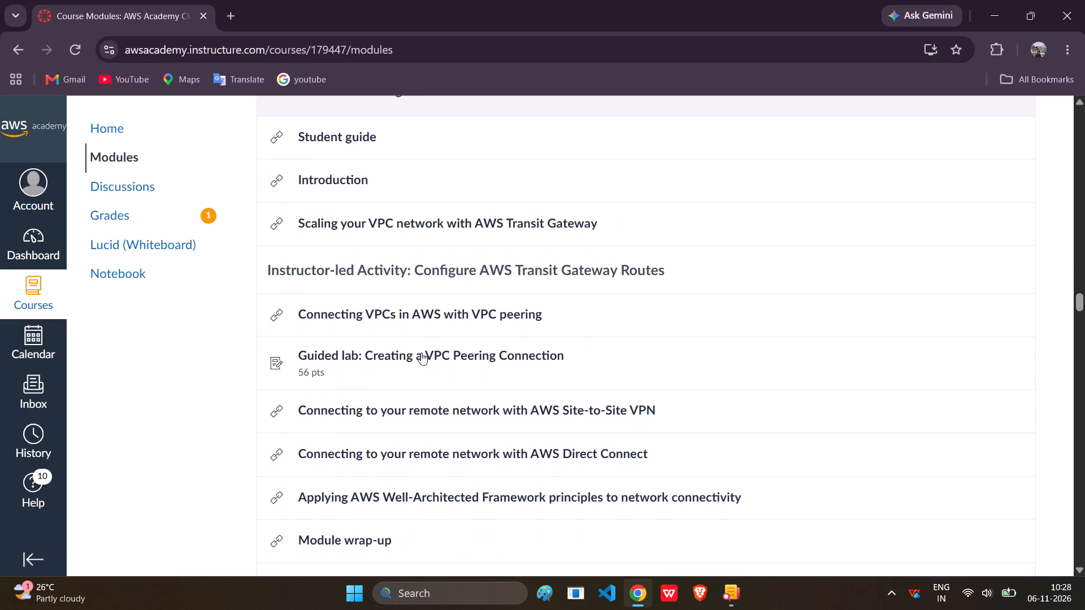
scroll(421, 352, right, 2)
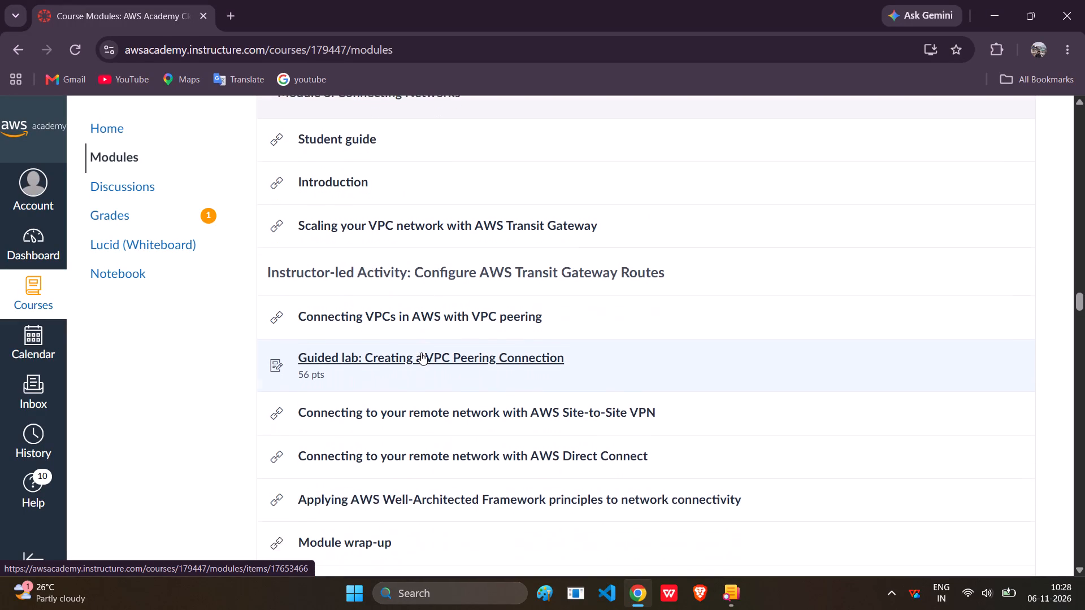
scroll(421, 352, right, 1)
scroll(421, 352, down, 2)
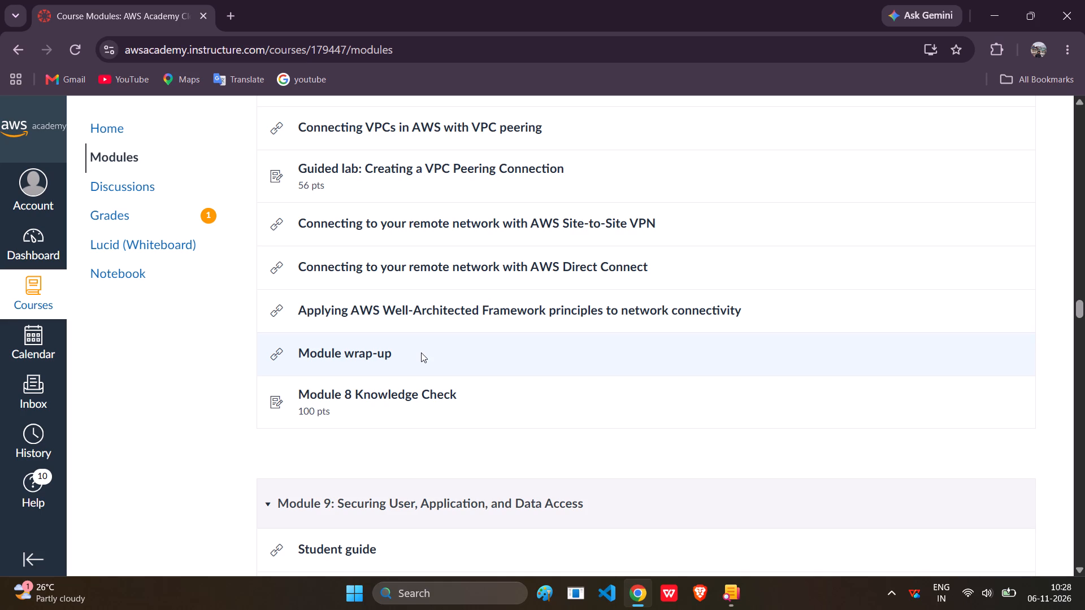
scroll(421, 352, up, 1)
click(403, 204)
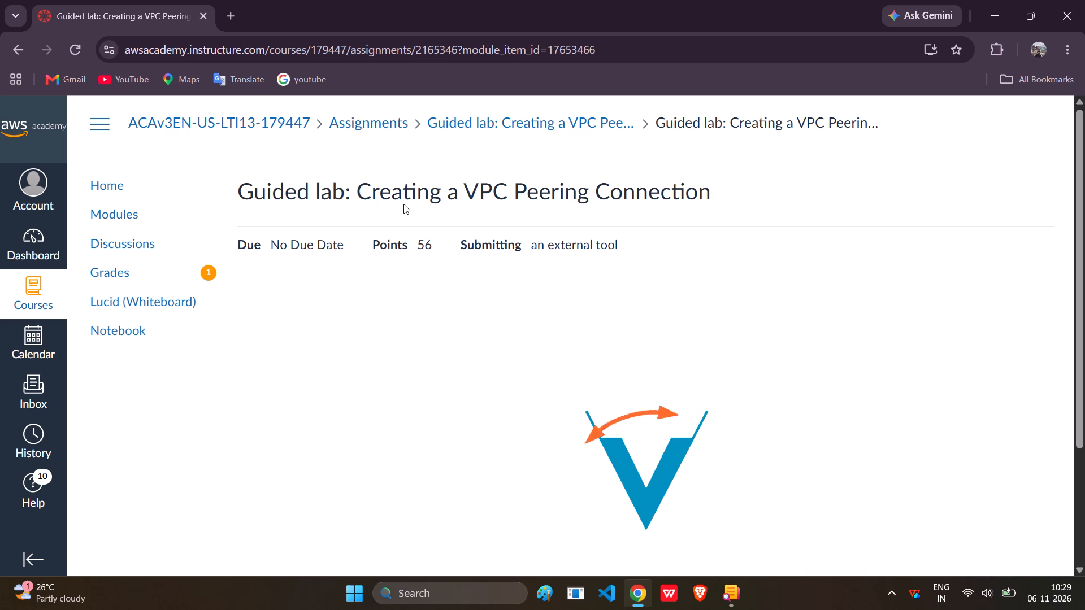
Search the web for "pairing connection" in a new tab, and close that tab to return to the lab.
click(228, 9)
text(pai)
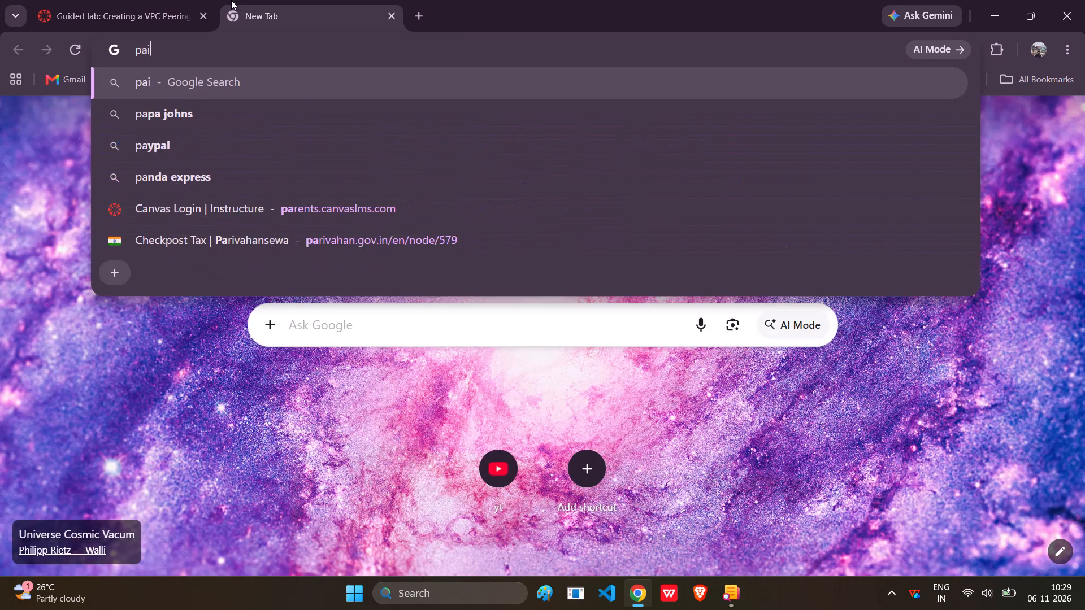
text(ring connection)
key(Return)
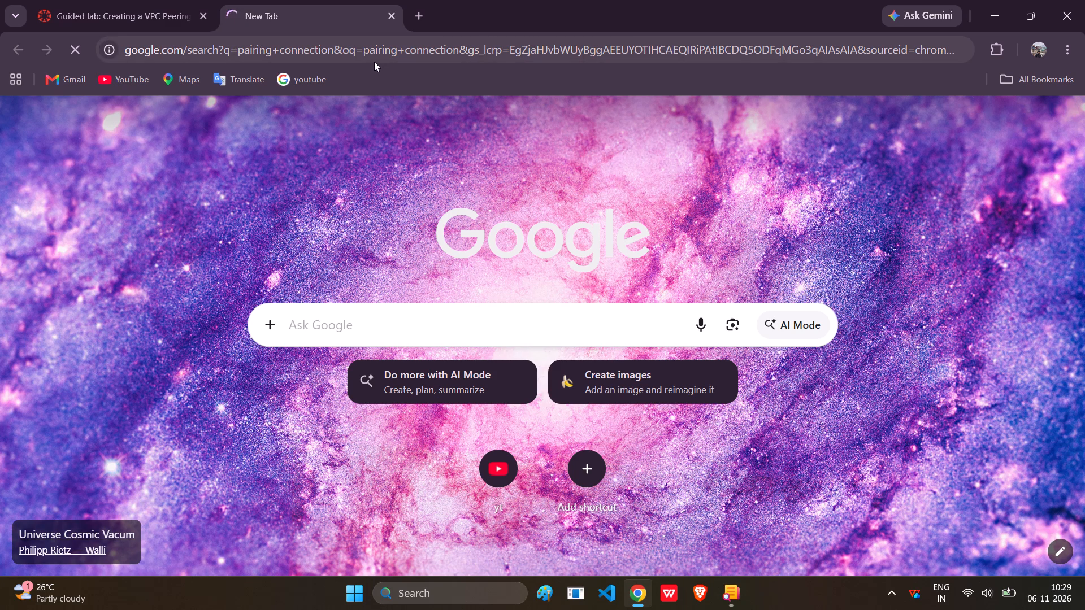
click(149, 0)
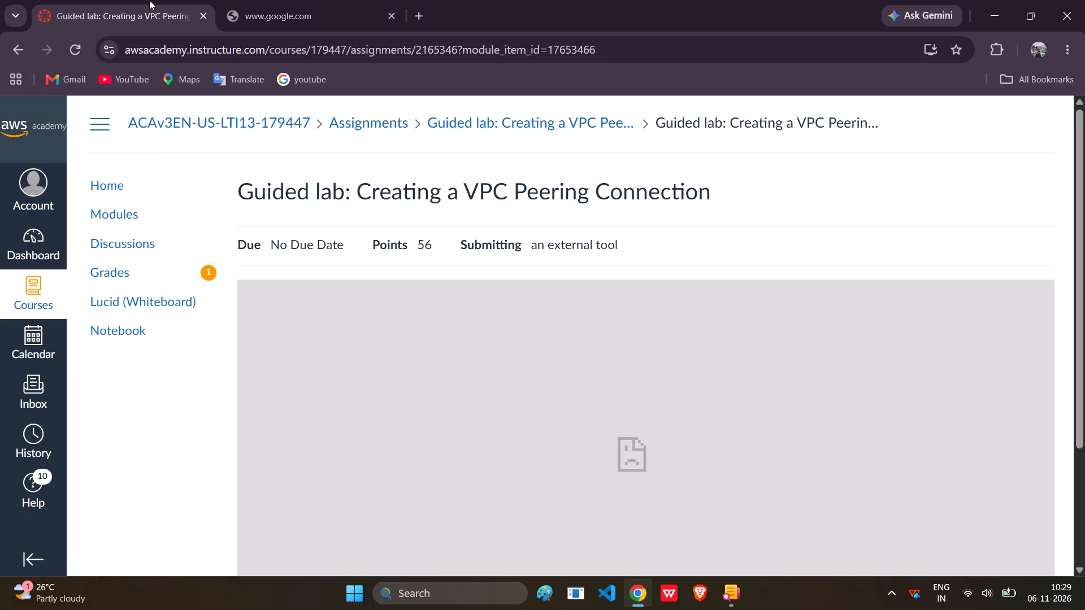
click(312, 12)
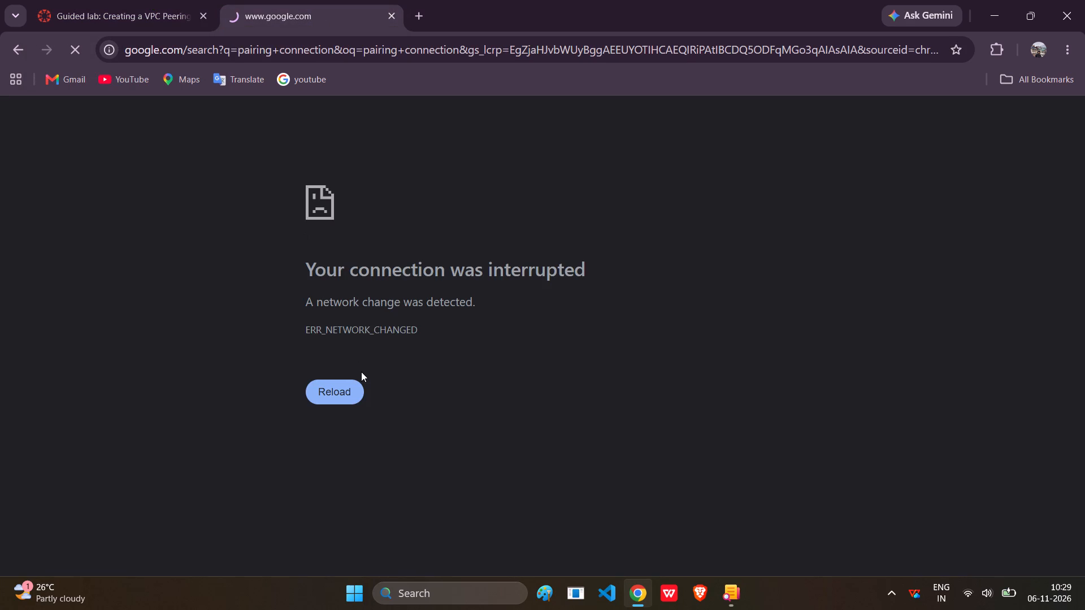
click(361, 372)
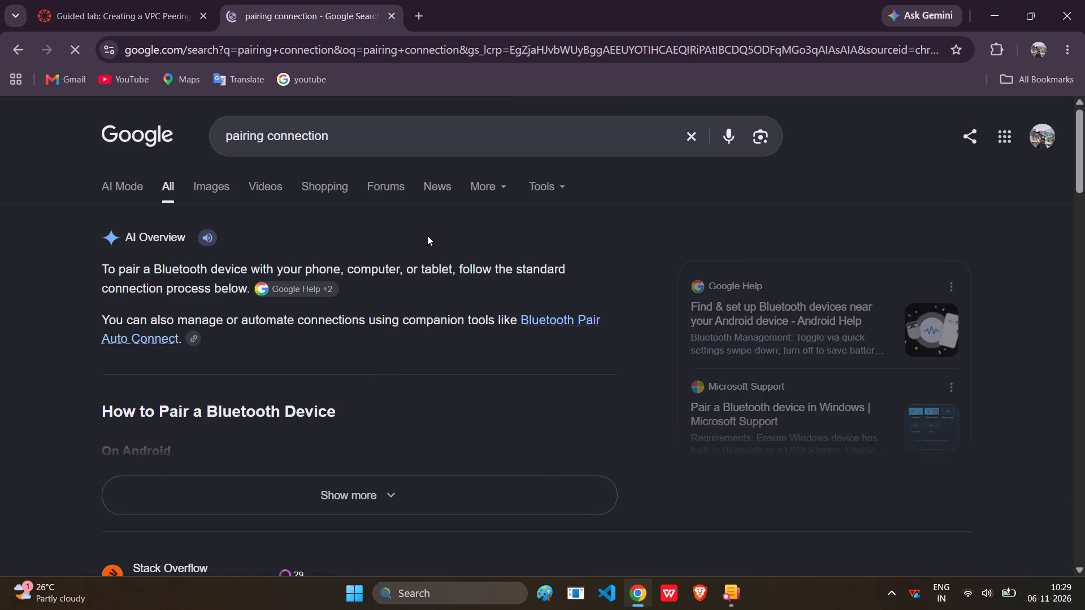
click(47, 0)
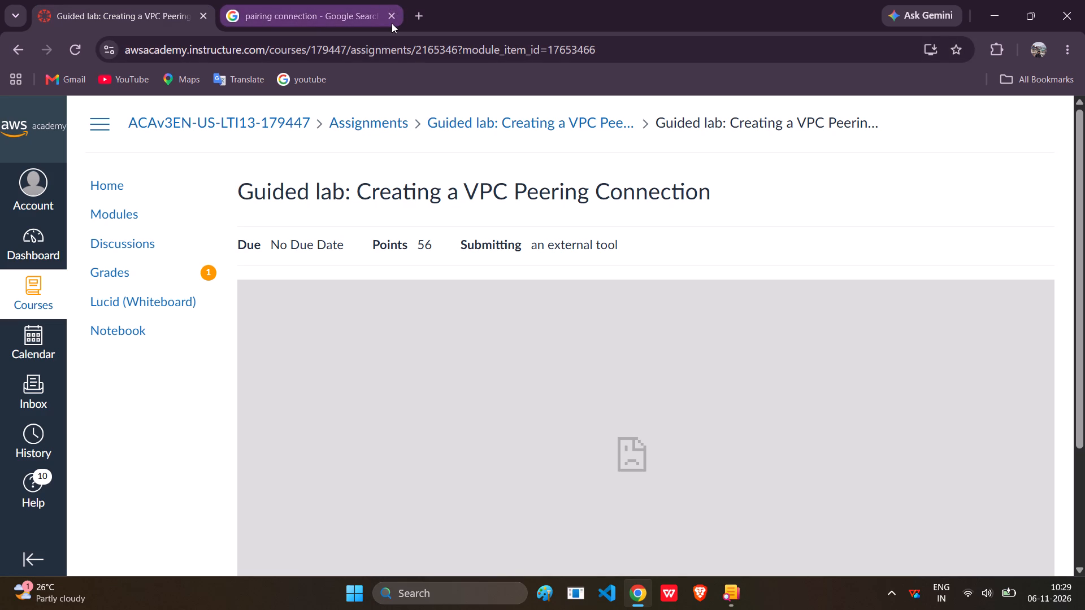
click(388, 15)
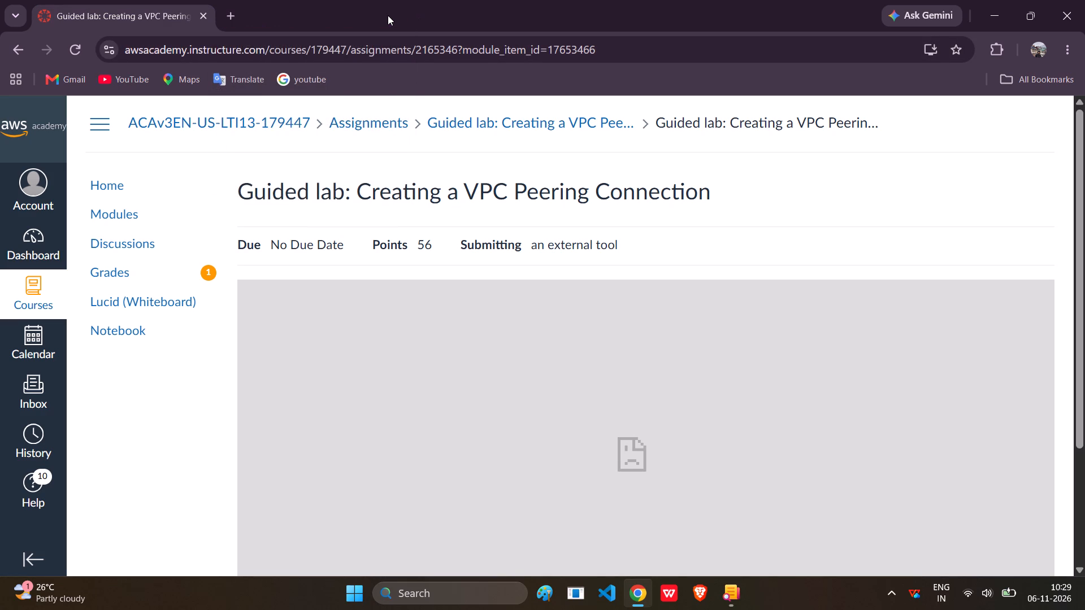
Reload the guided lab assignment page.
scroll(383, 210, down, 1)
scroll(383, 210, up, 5)
click(77, 56)
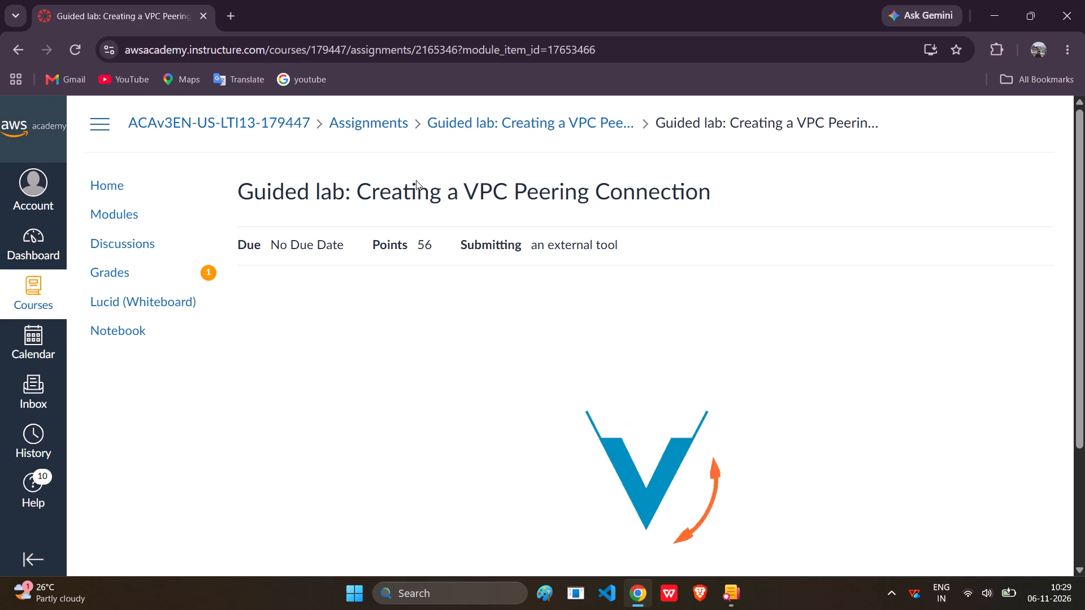
Start the lab session for Creating a VPC Peering Connection.
scroll(416, 180, down, 1)
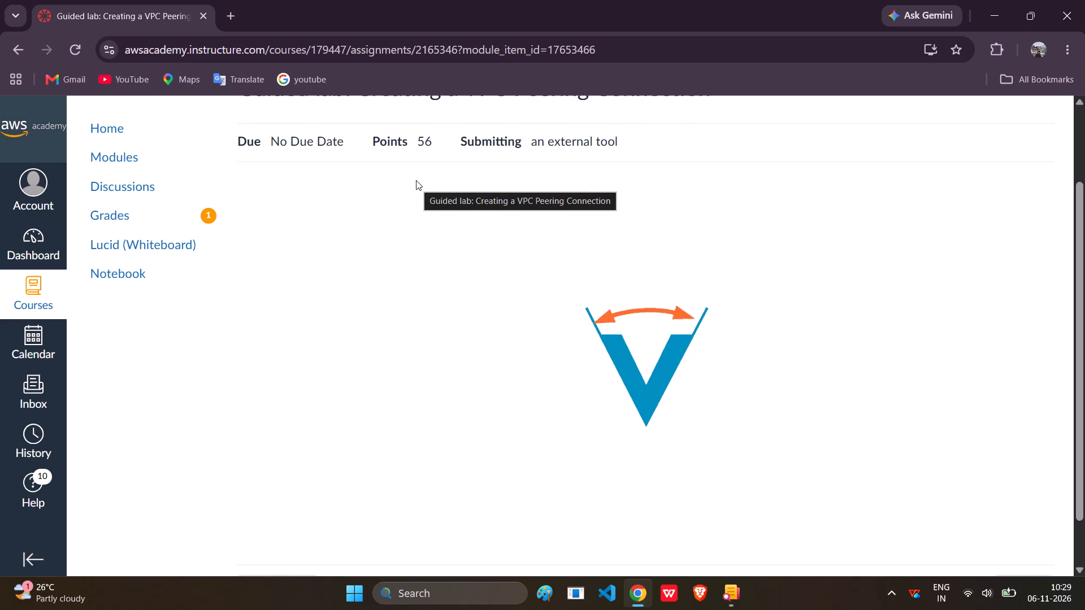
scroll(416, 180, up, 3)
scroll(416, 180, down, 1)
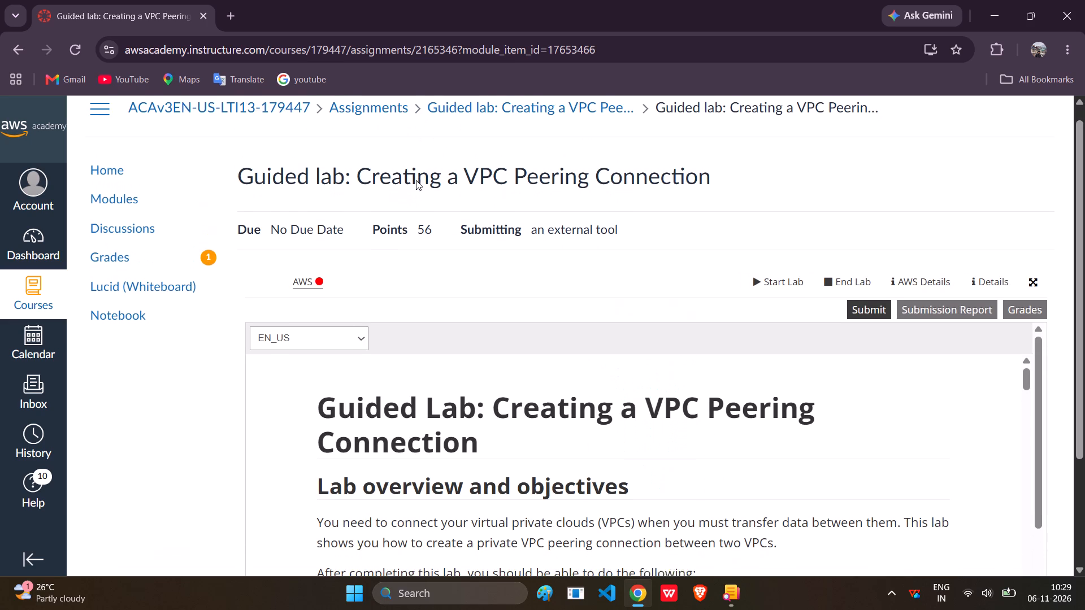
scroll(416, 180, down, 1)
click(781, 283)
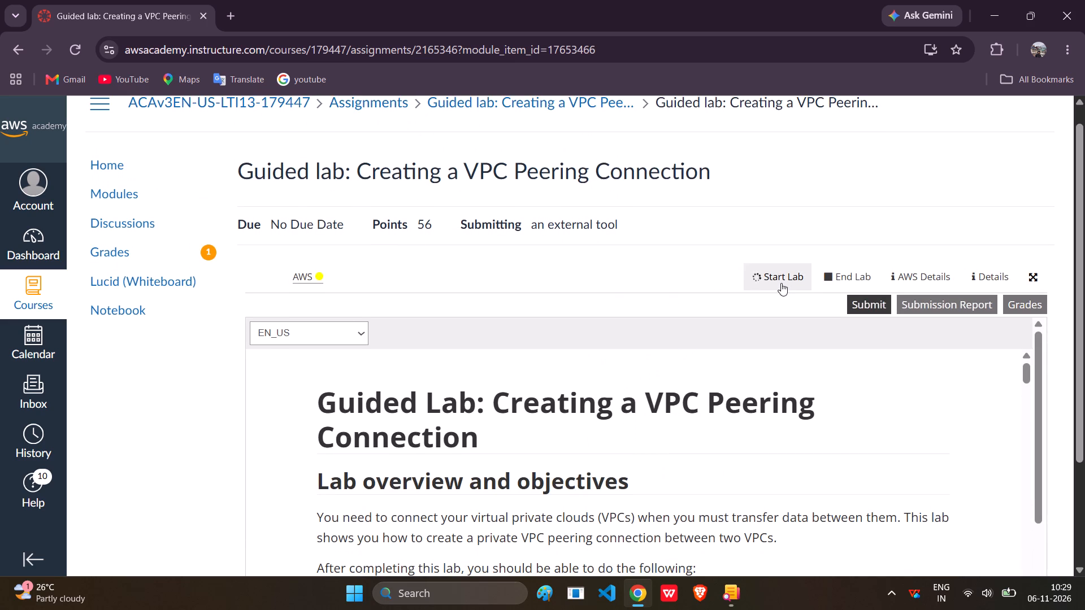
Read the overview and objectives in the VPC peering lab instructions.
scroll(781, 283, down, 4)
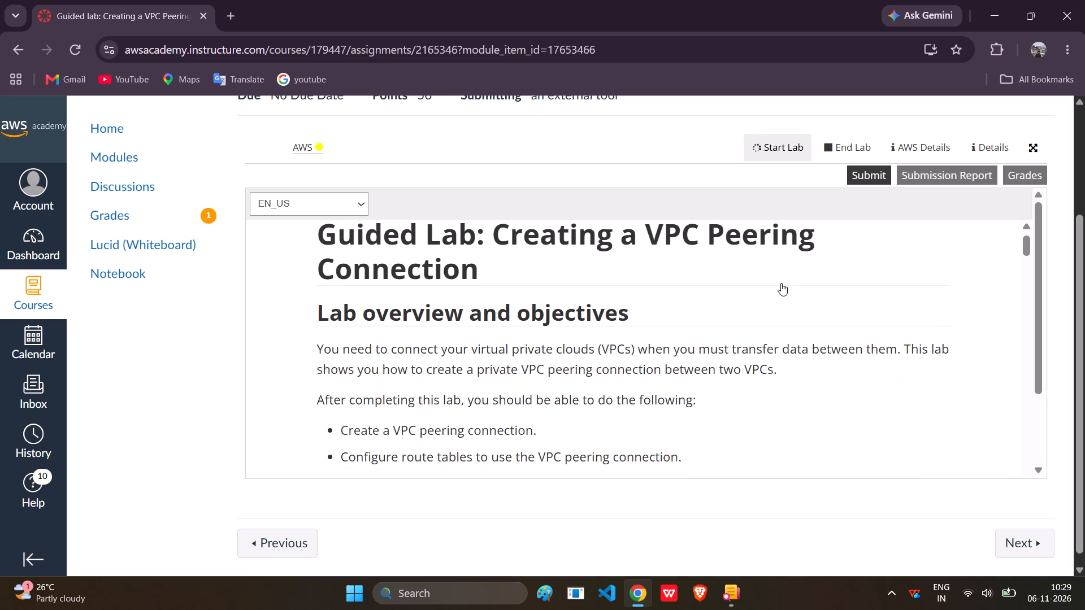
scroll(781, 283, down, 1)
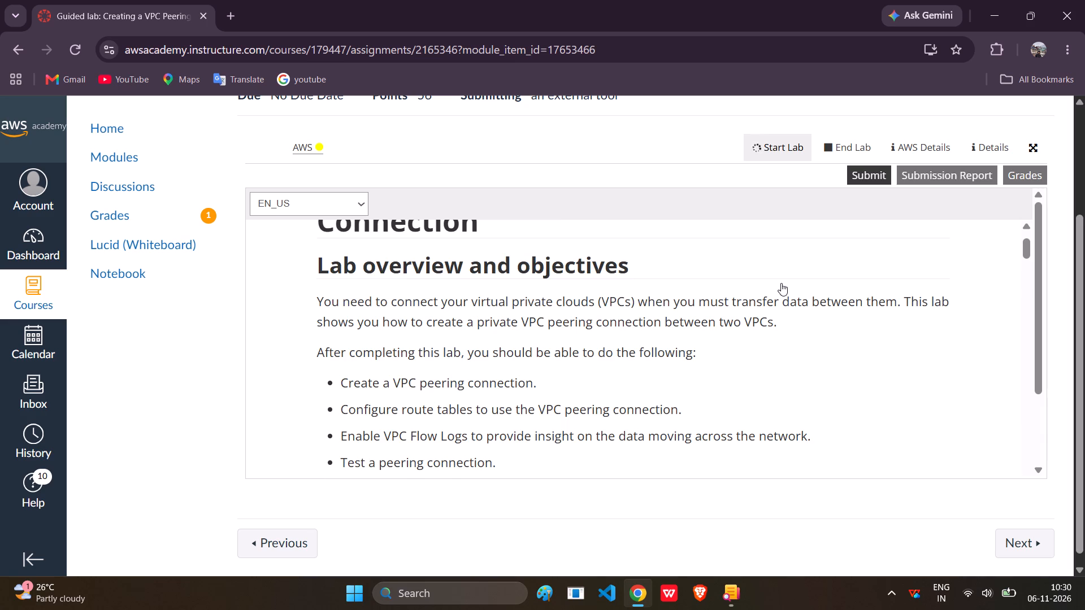
scroll(781, 283, down, 1)
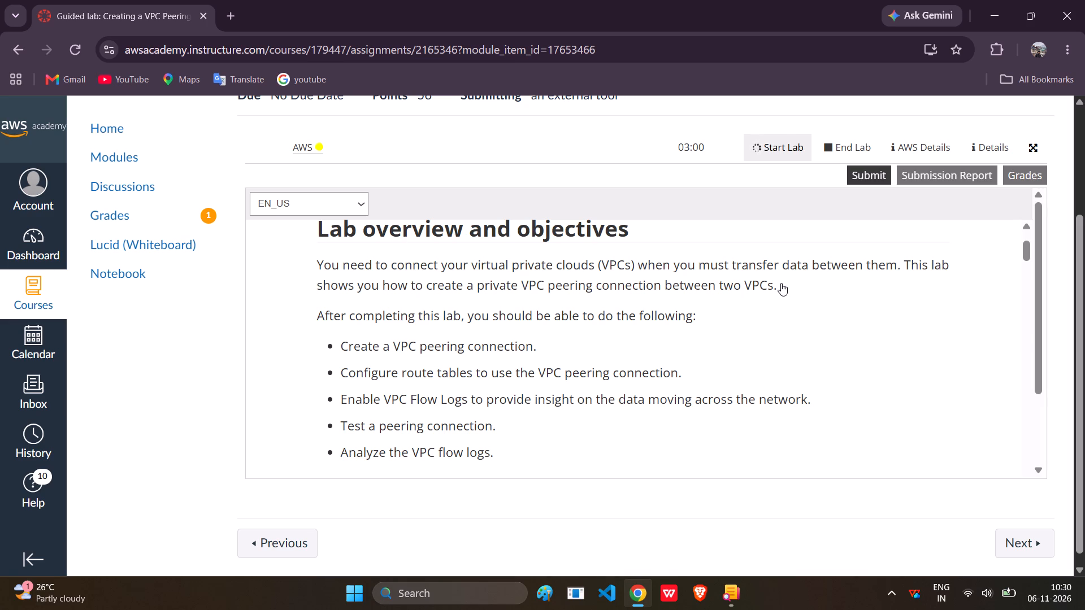
scroll(781, 283, up, 3)
scroll(781, 283, down, 1)
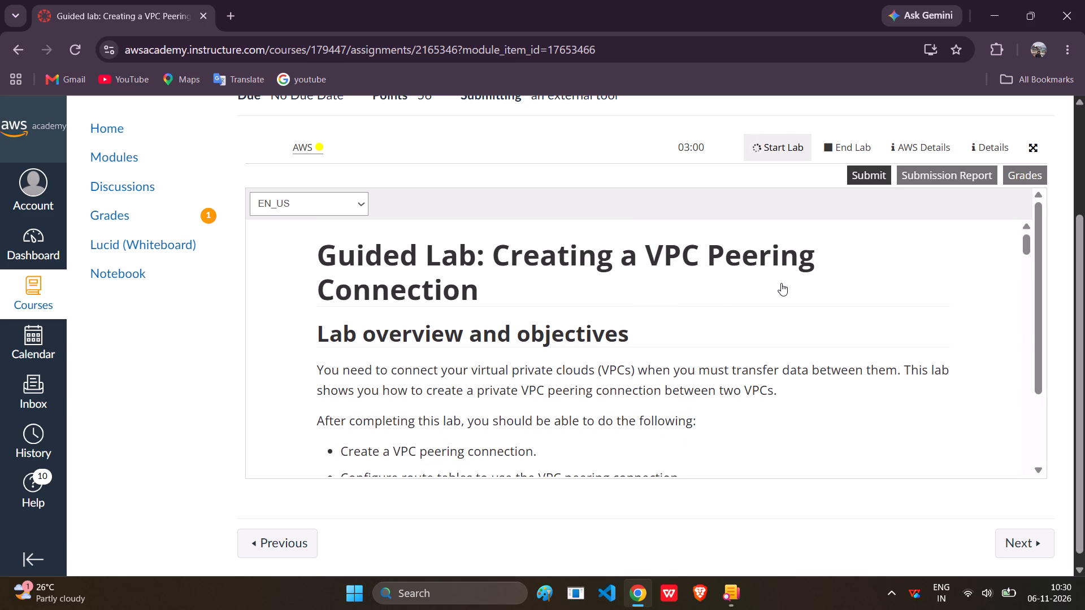
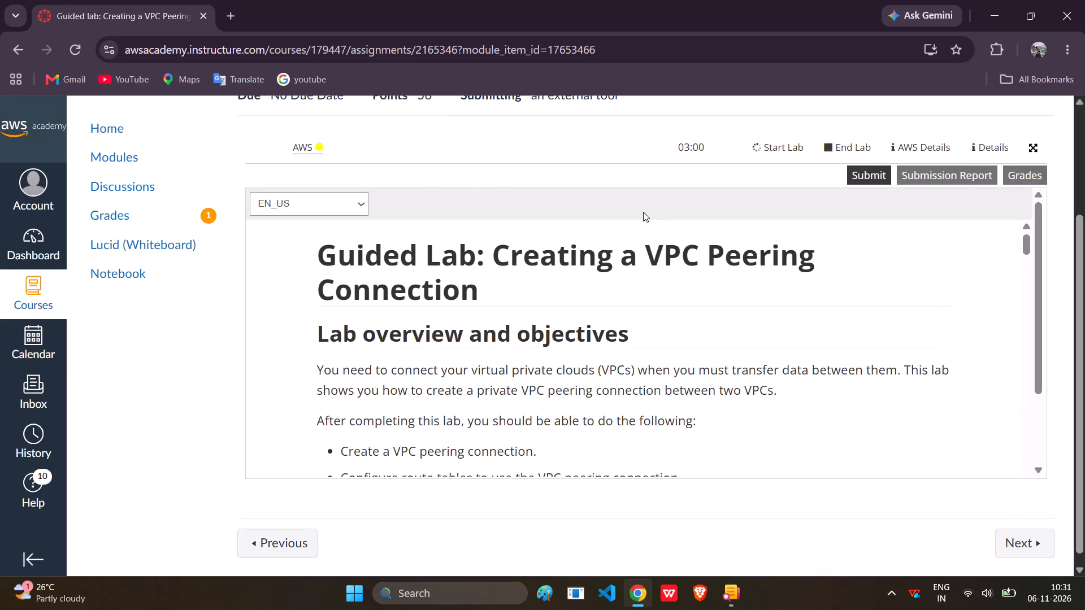
Open the AWS Management Console from the lab's AWS link.
click(304, 152)
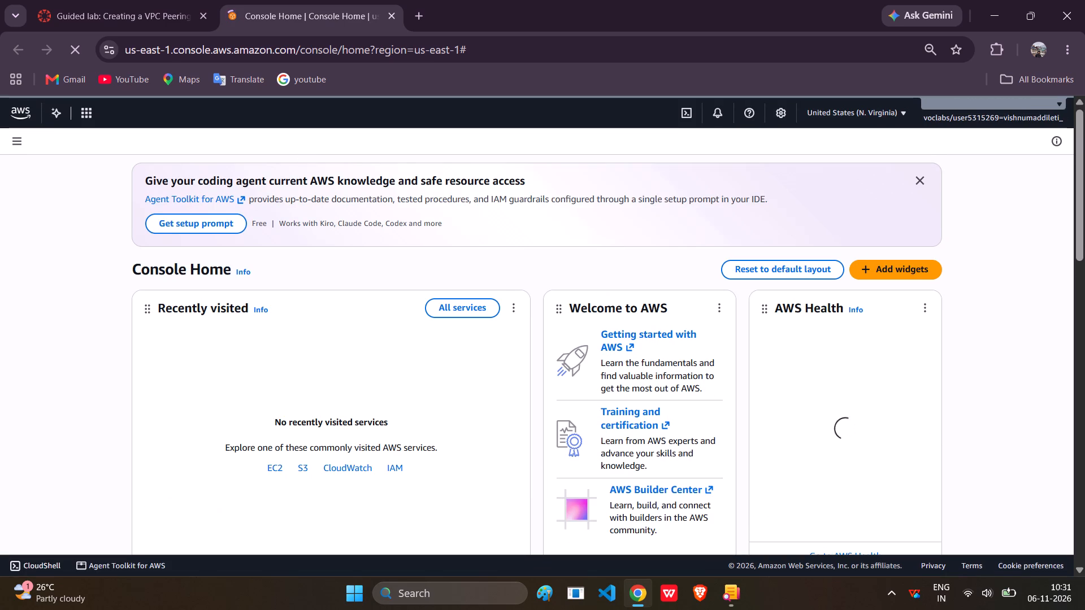
Return to the guided lab page and study the target architecture diagram with the Lab VPC, Shared VPC and peering connection.
click(122, 19)
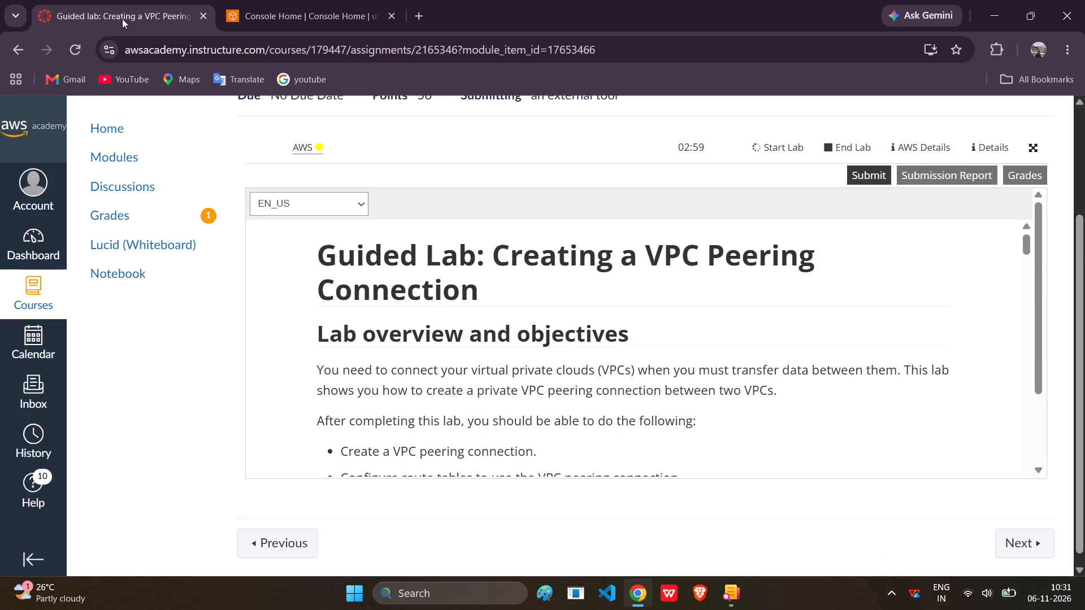
scroll(362, 326, down, 3)
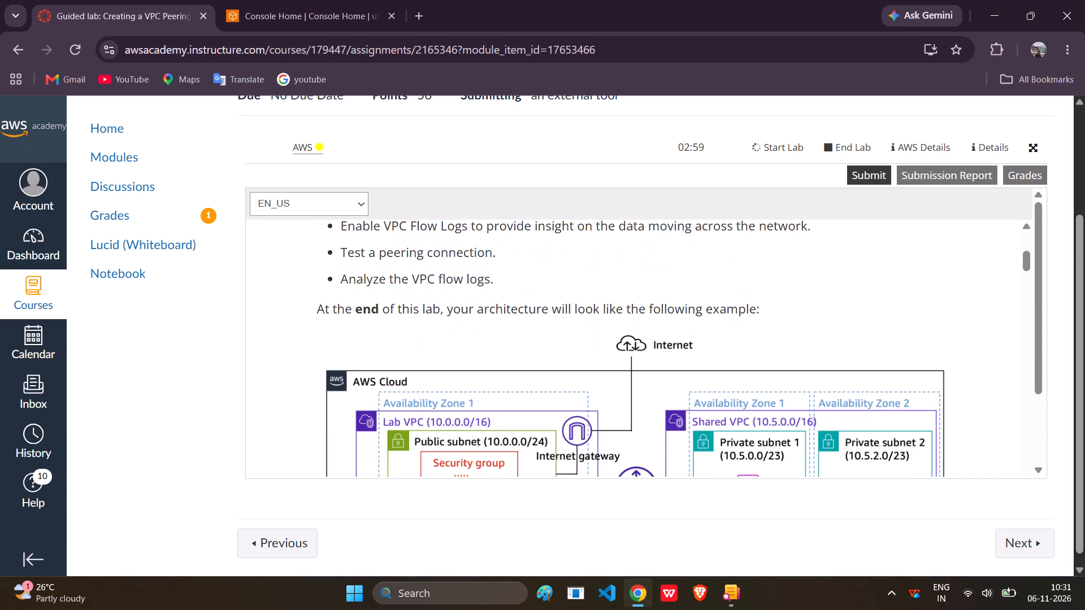
click(362, 326)
scroll(362, 326, down, 1)
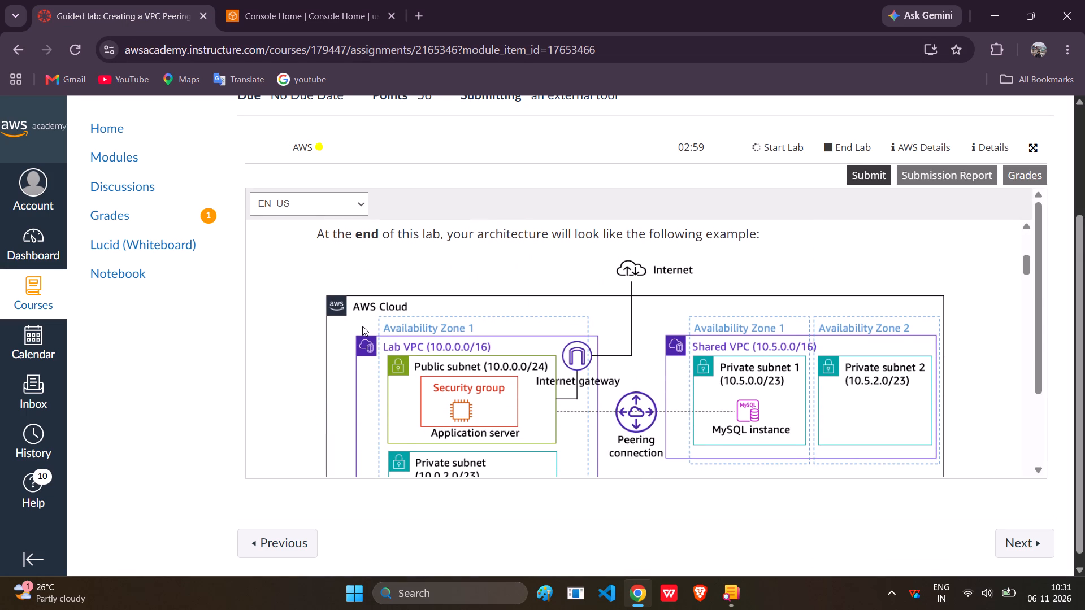
scroll(362, 326, down, 1)
scroll(362, 326, up, 1)
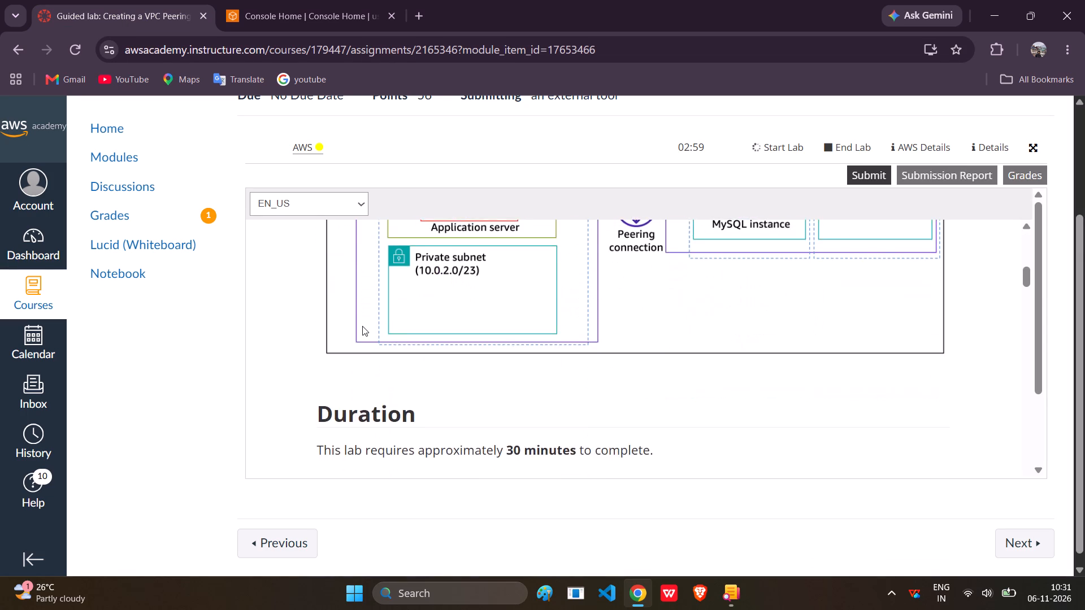
scroll(362, 326, up, 2)
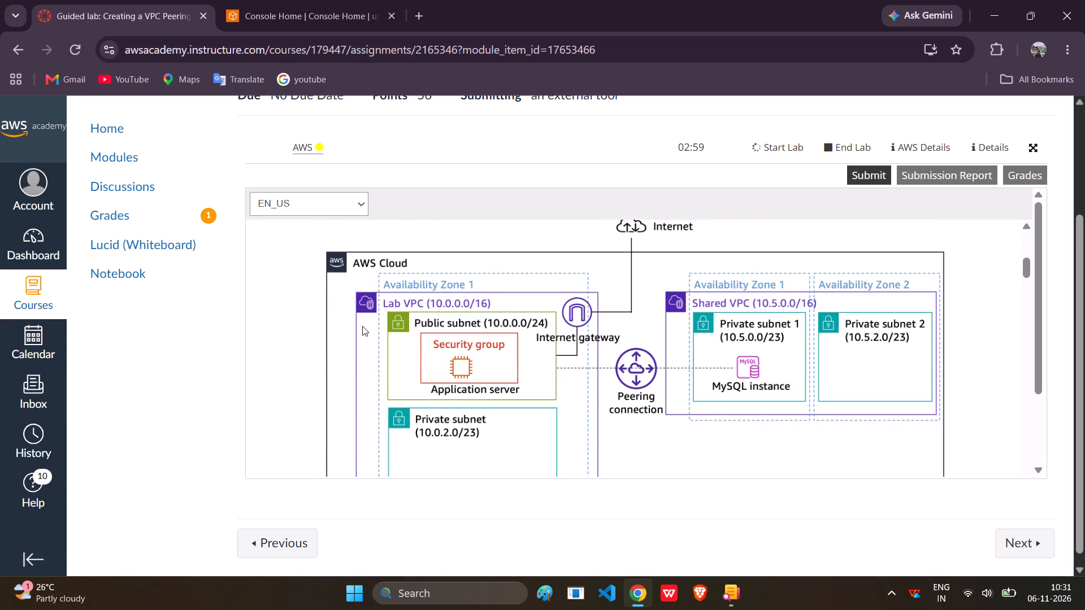
scroll(362, 326, up, 1)
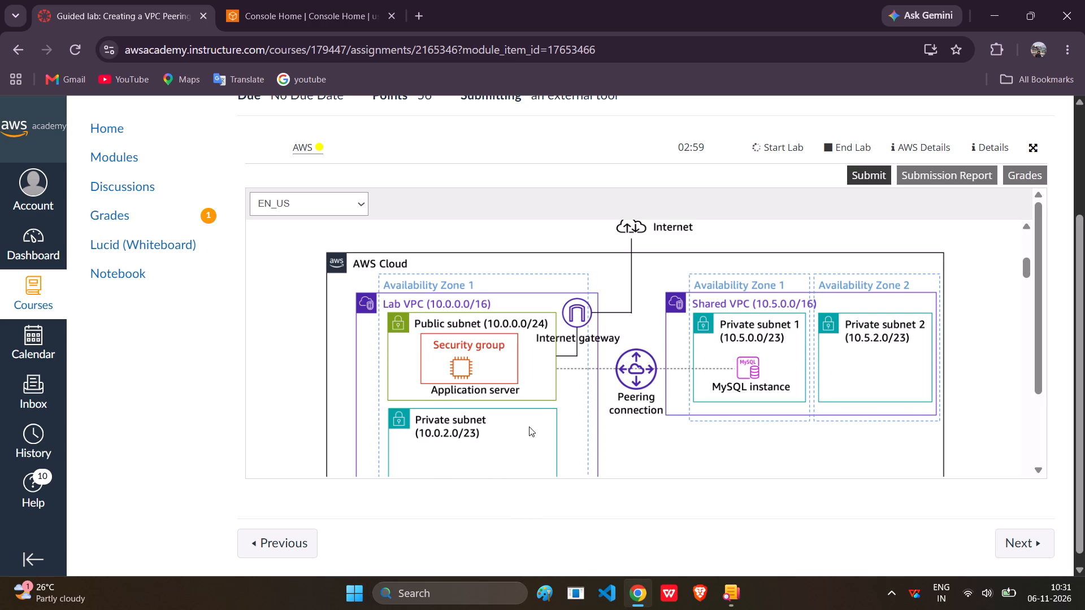
scroll(575, 414, down, 1)
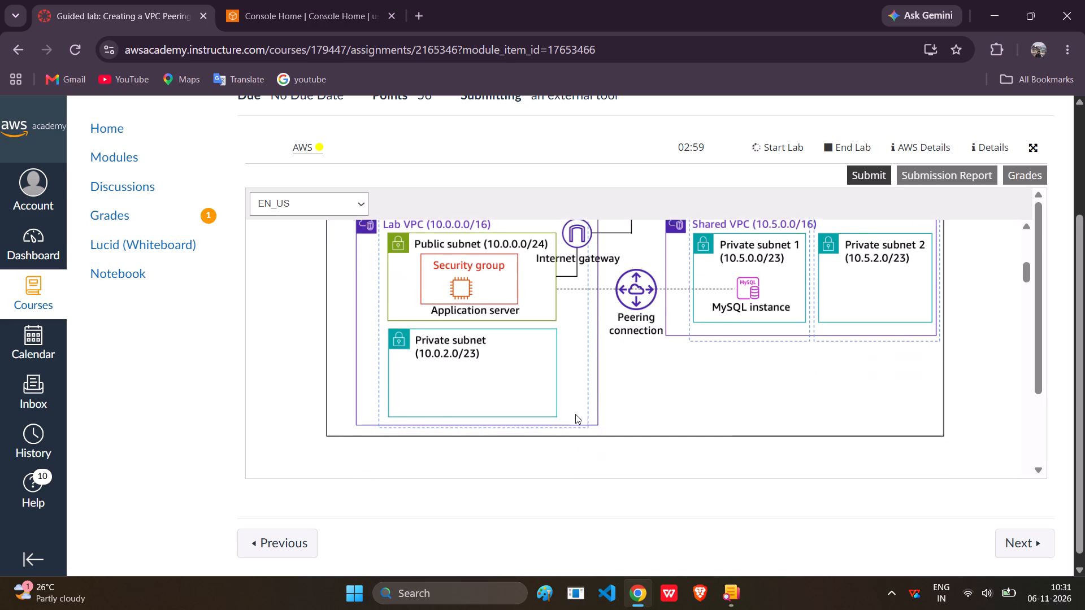
Read the lab's duration and the instructions for accessing the AWS Management Console.
scroll(575, 414, down, 3)
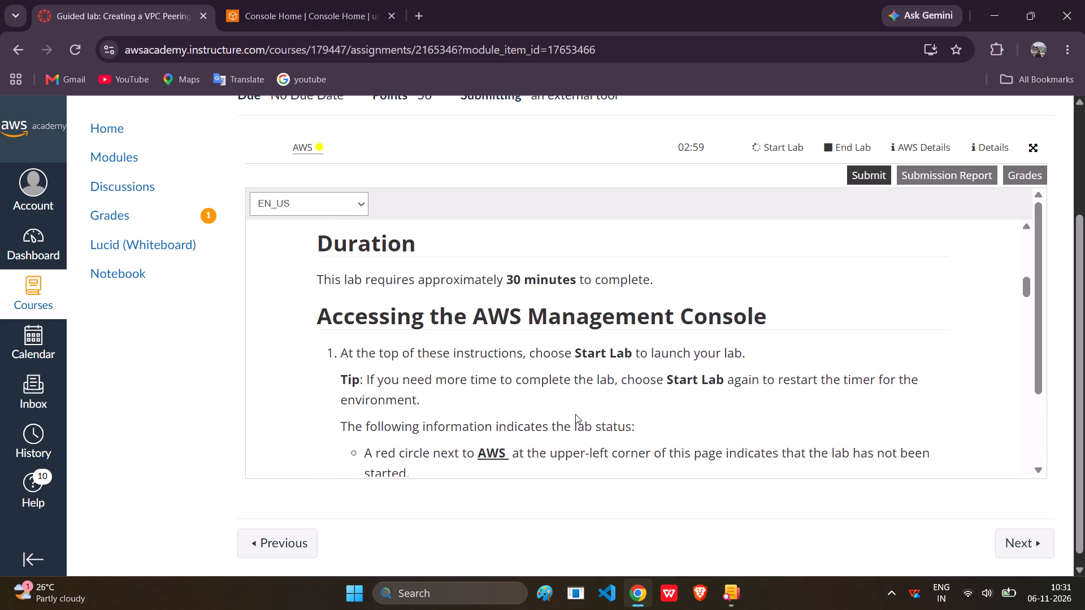
scroll(575, 414, down, 4)
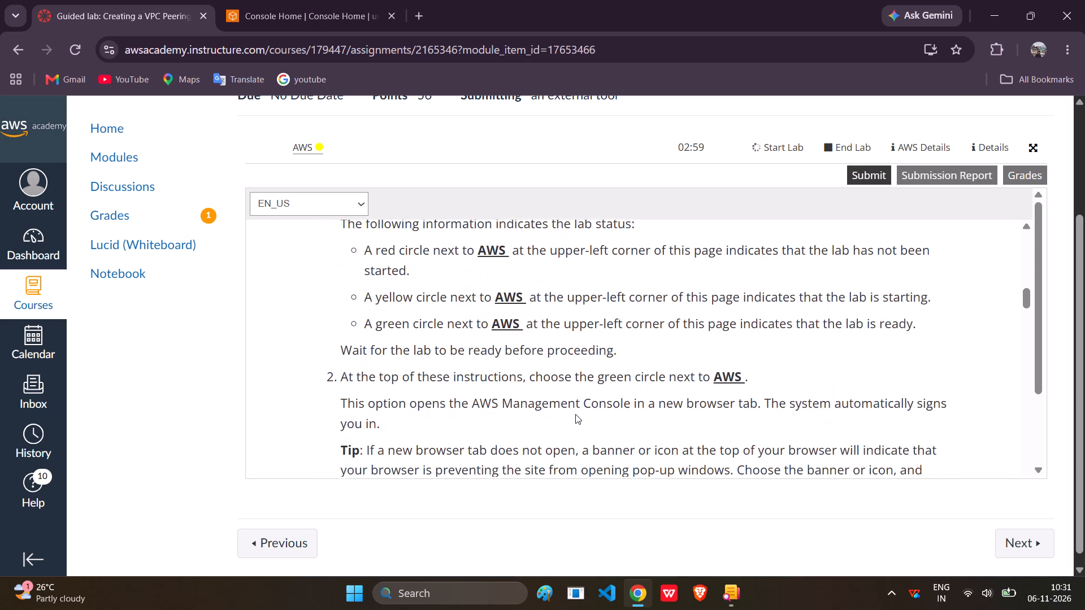
scroll(575, 414, down, 5)
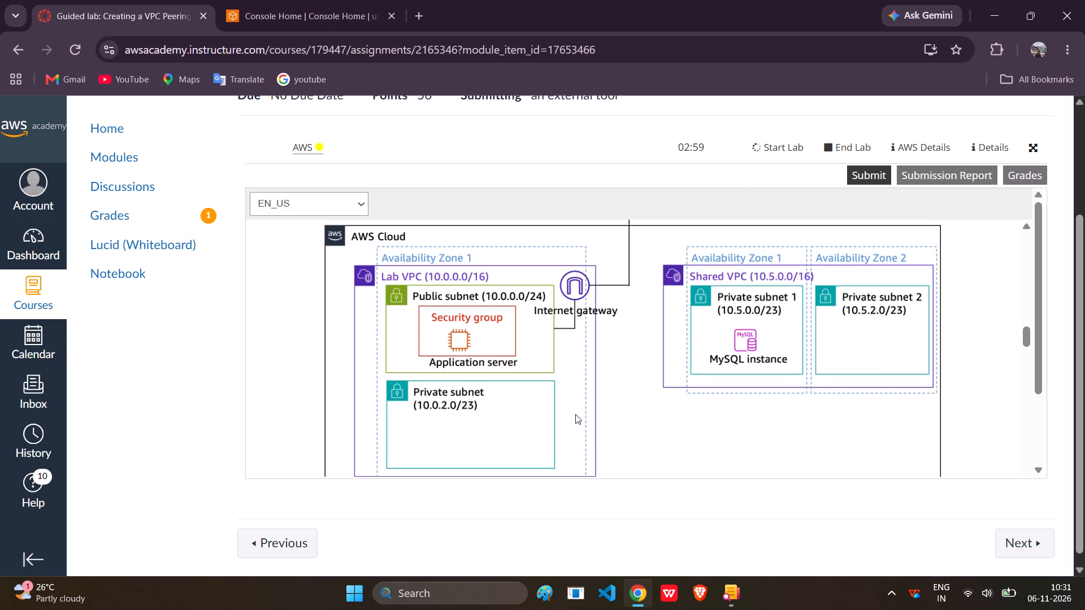
Read the lab instructions for opening the VPC console and creating and accepting the peering connection.
scroll(575, 414, down, 4)
scroll(575, 414, up, 1)
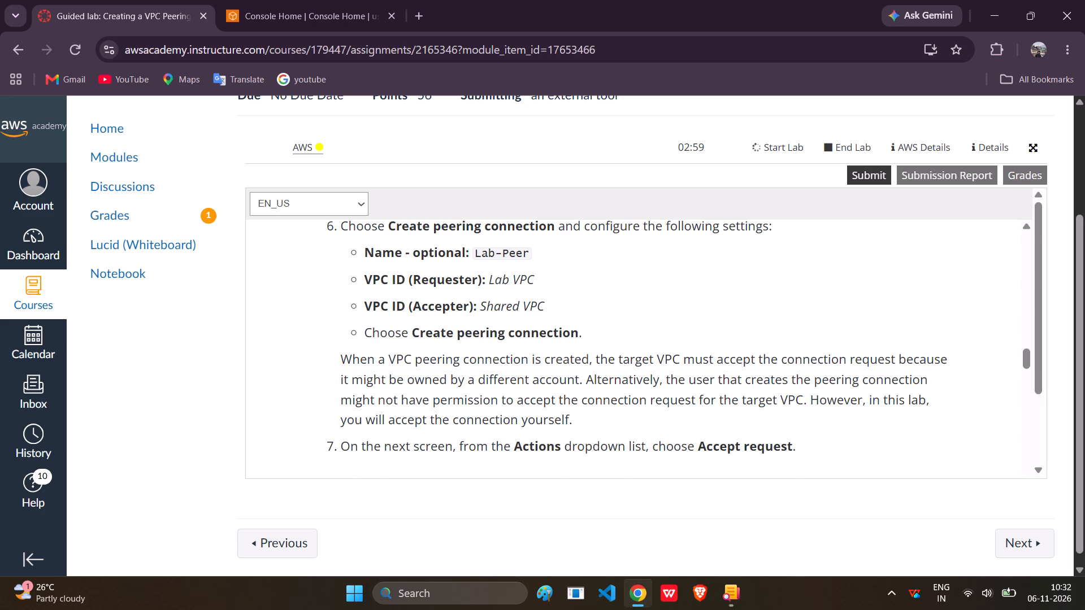
scroll(498, 385, up, 4)
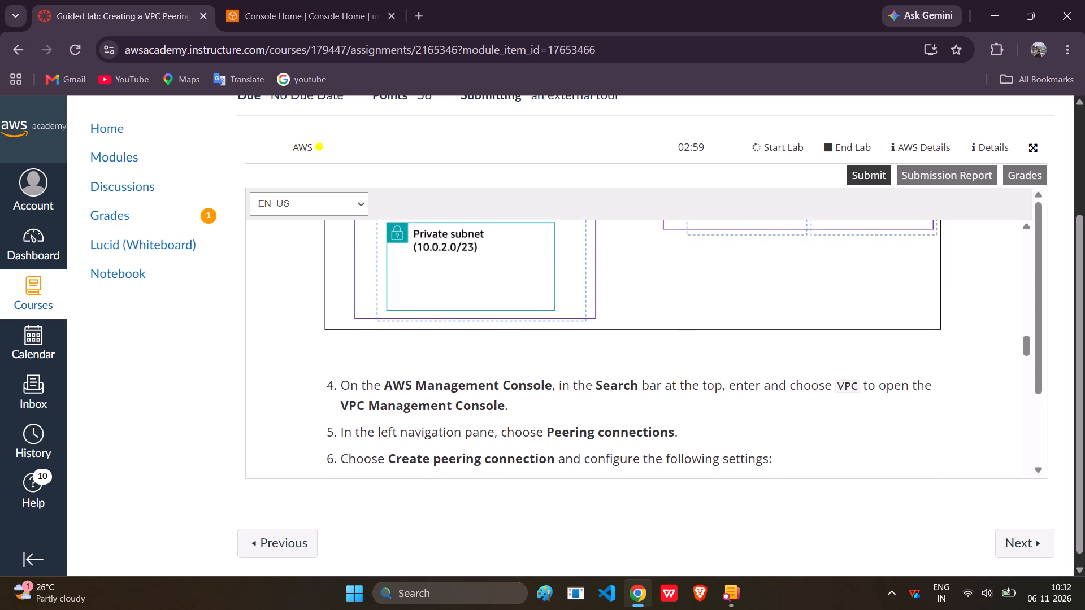
scroll(498, 385, down, 1)
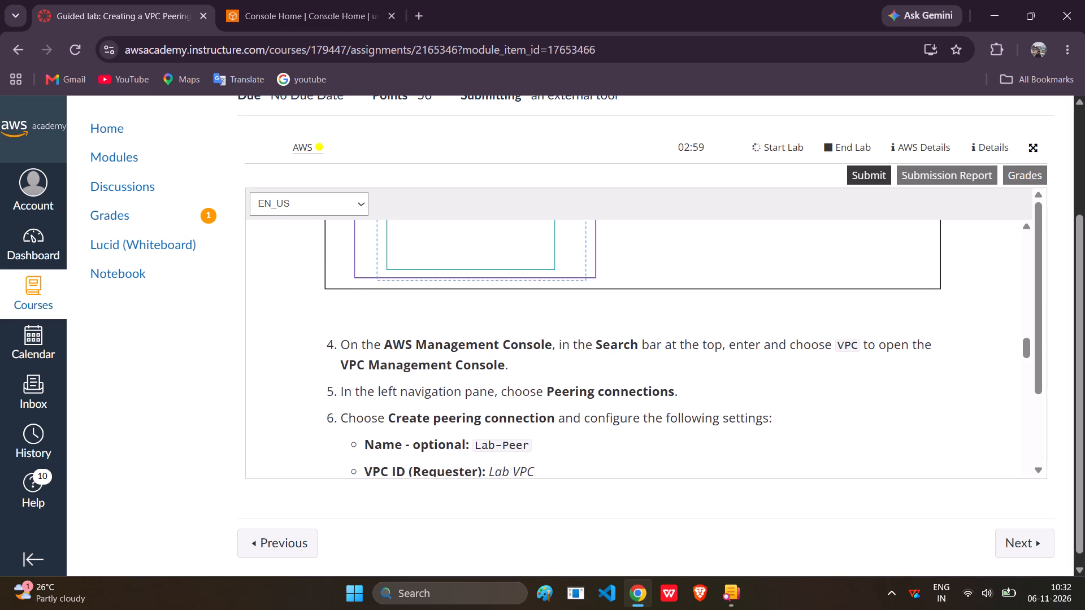
scroll(498, 385, down, 1)
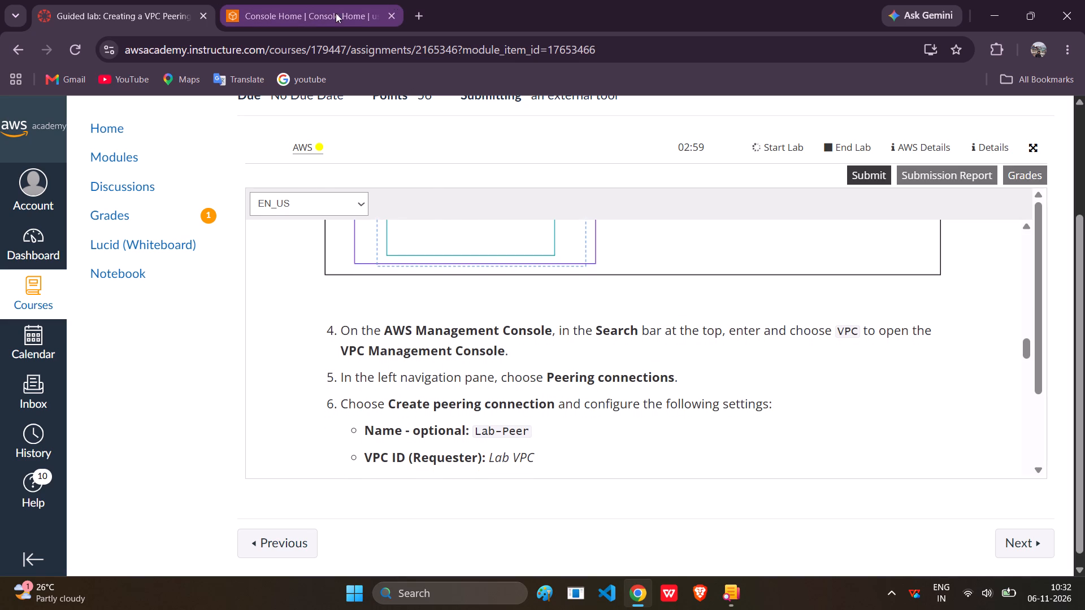
Switch to the AWS console, search for "vpc" and open the VPC service.
click(302, 16)
click(279, 104)
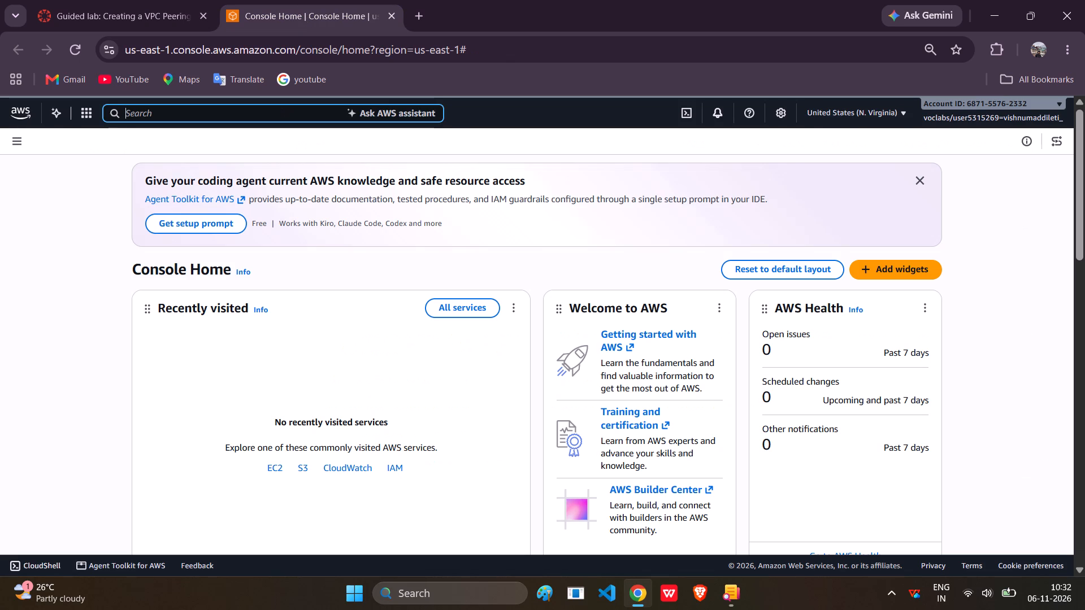
text(vp)
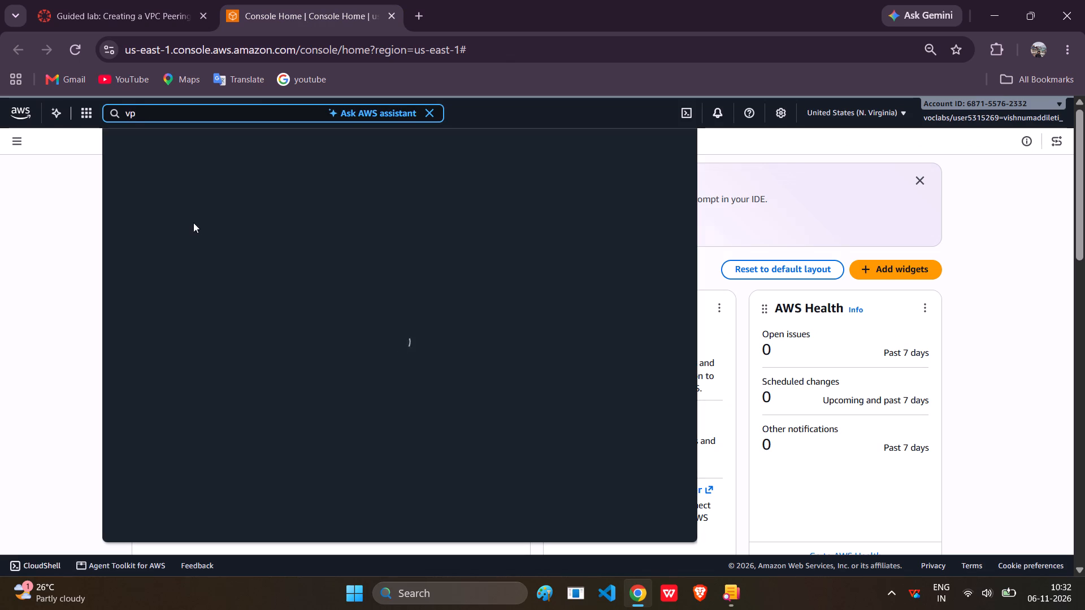
key(c)
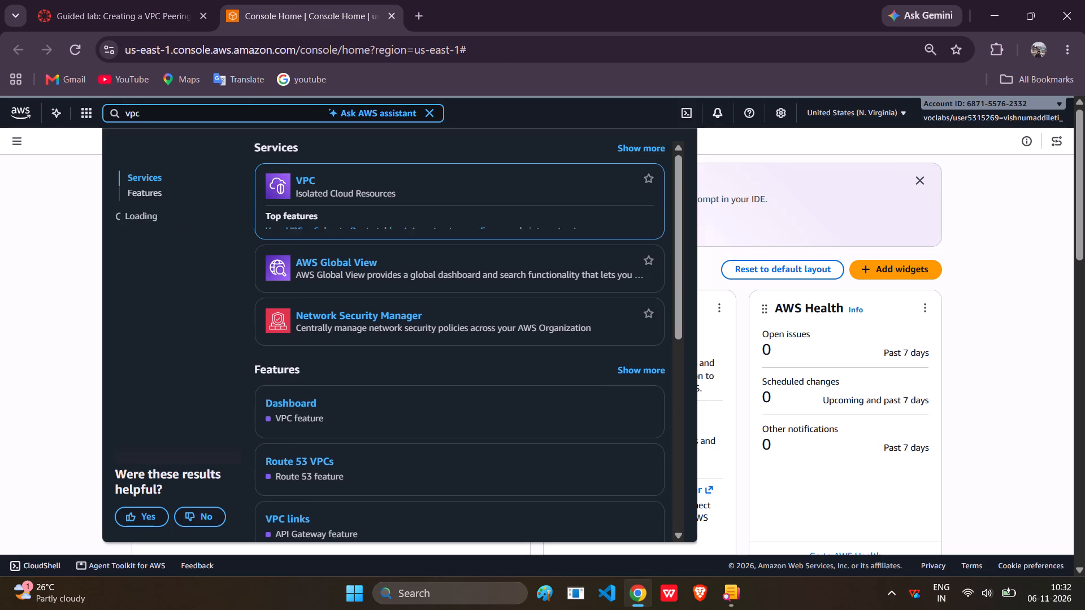
click(302, 184)
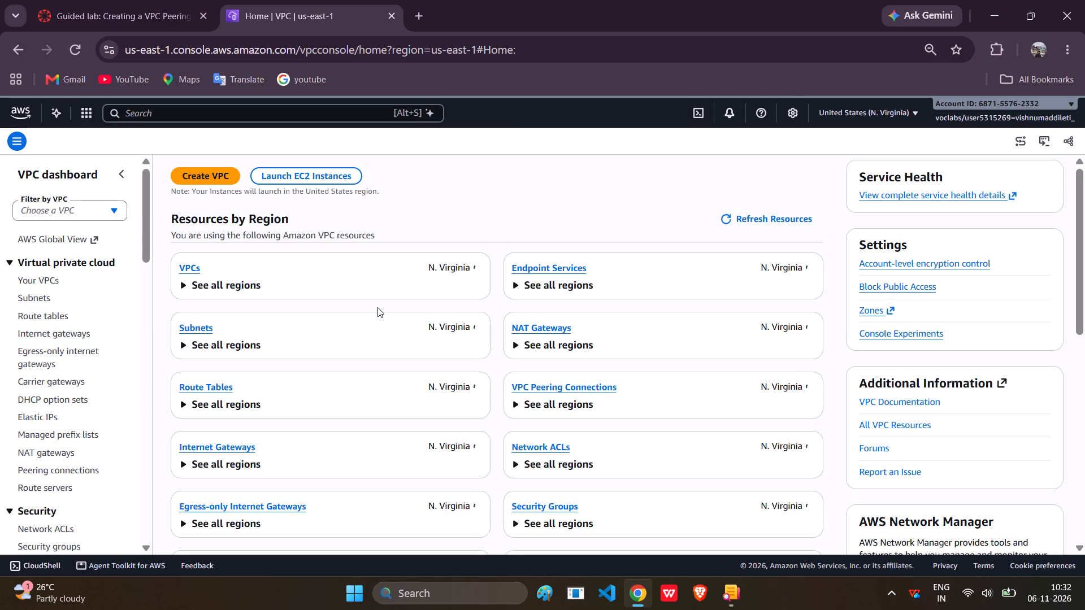
Open the account's list of VPCs from the VPC dashboard and look through it.
click(196, 279)
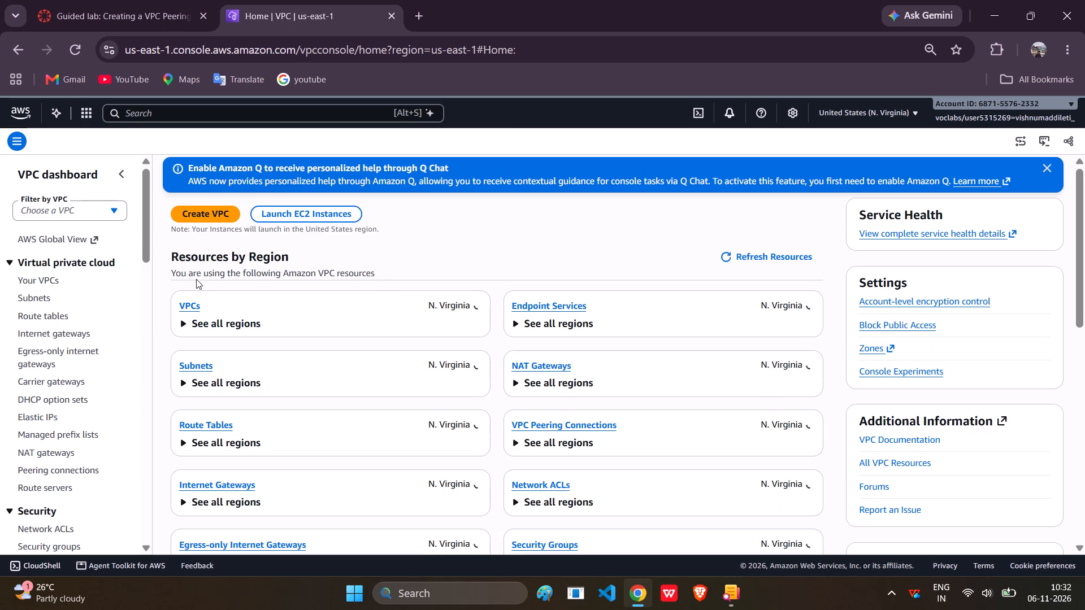
click(193, 309)
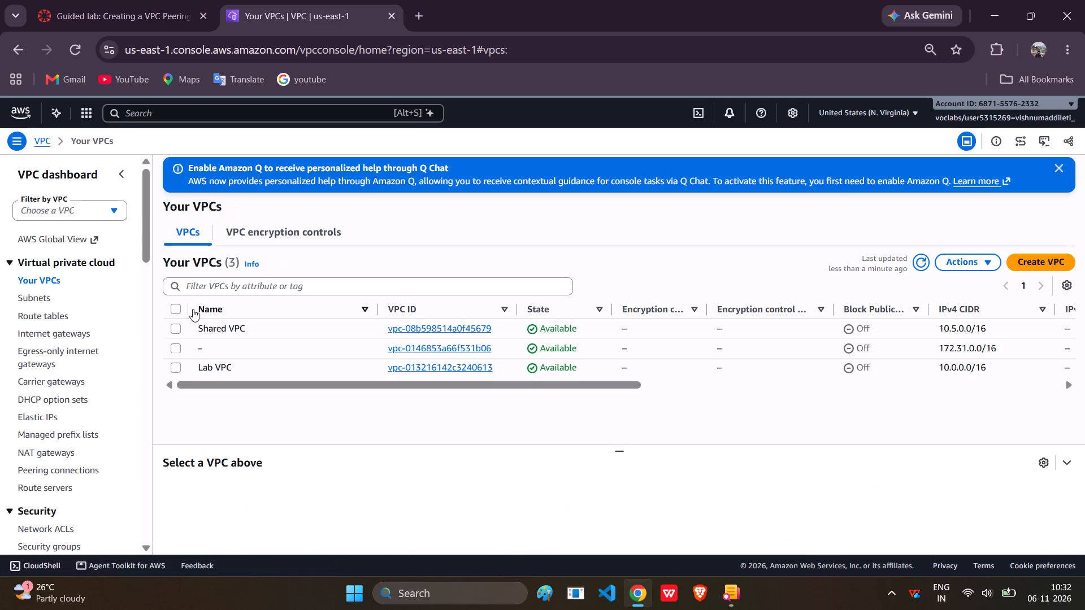
scroll(193, 309, down, 1)
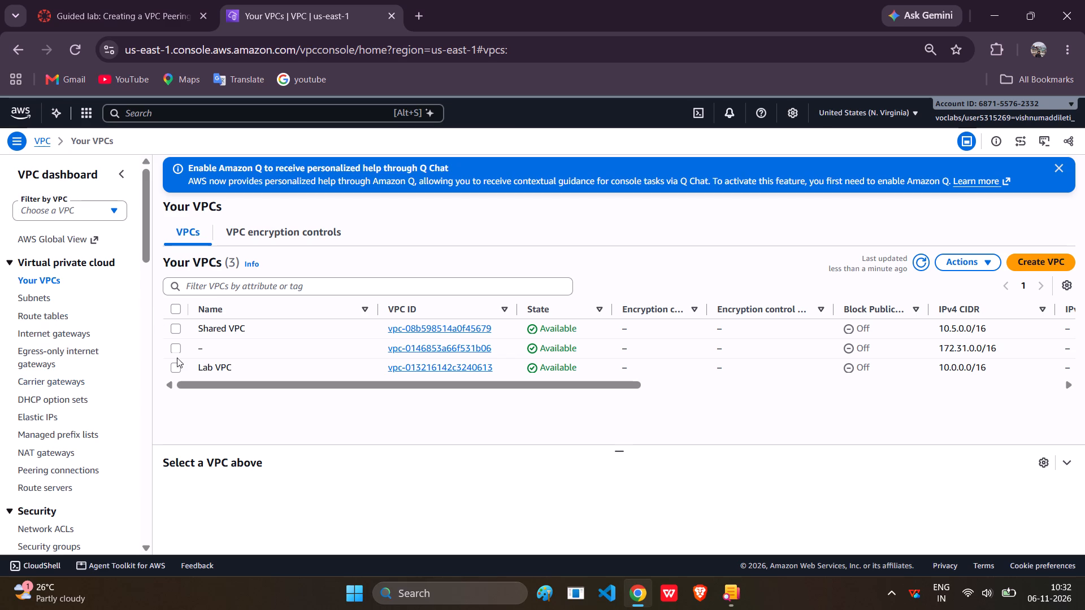
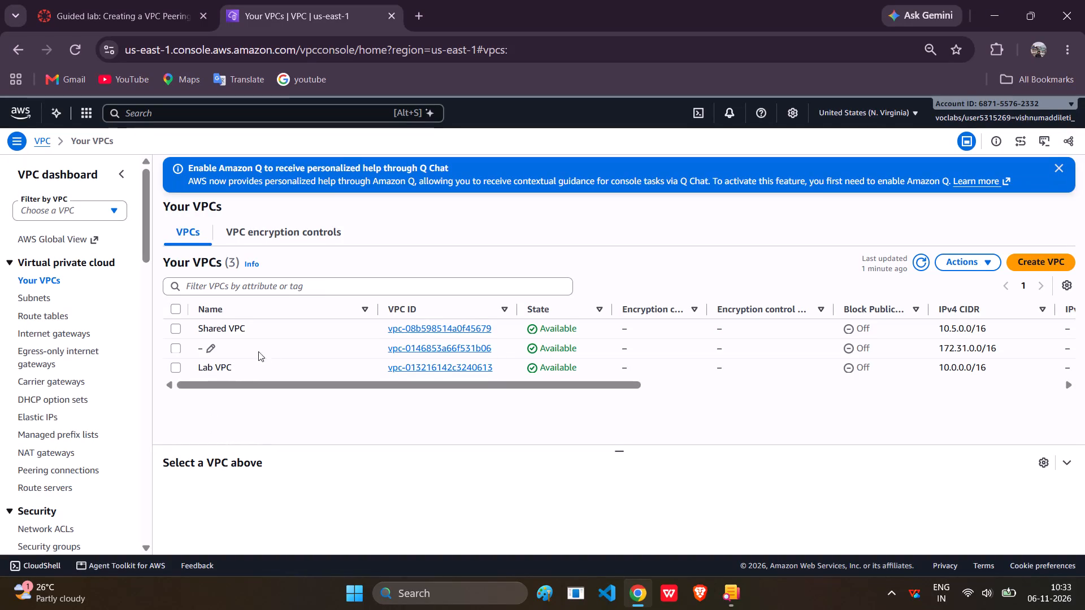
Open the details of Lab VPC and examine its resource map of subnets, route tables and network connections.
click(449, 363)
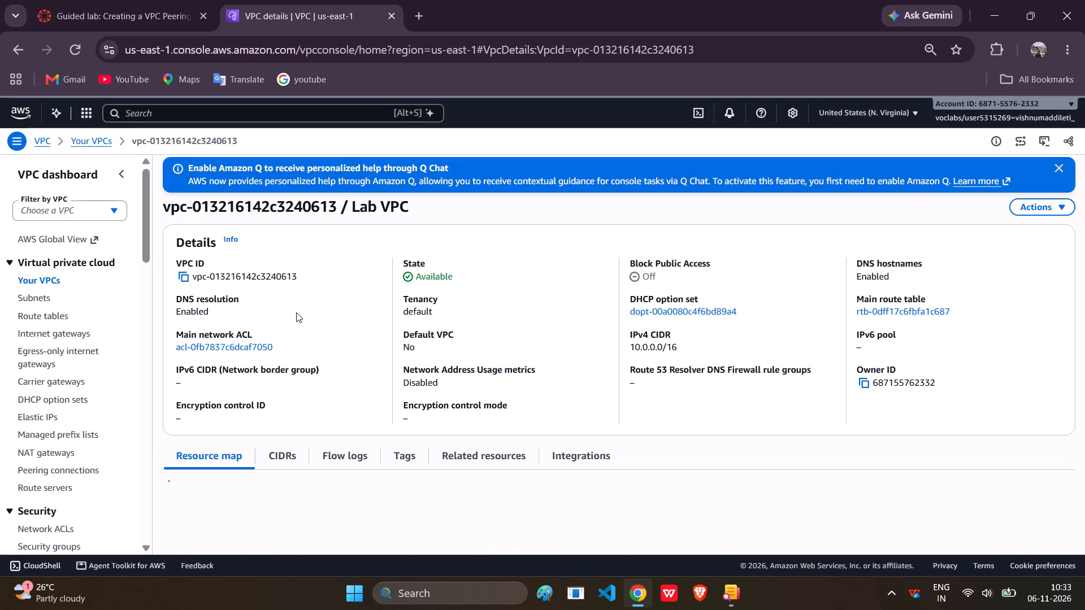
scroll(296, 312, down, 3)
scroll(296, 312, up, 3)
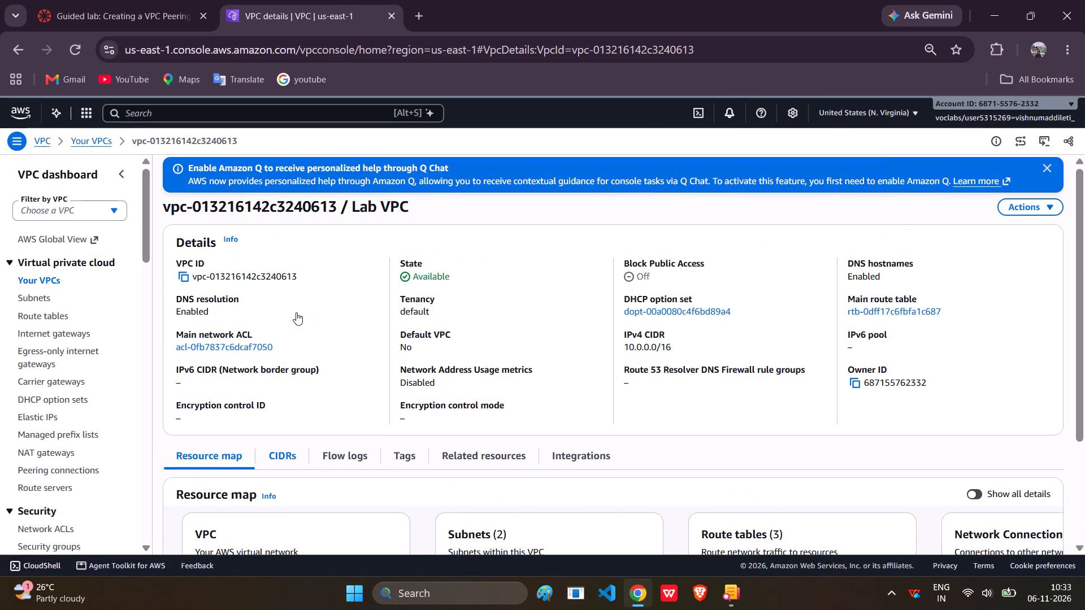
scroll(296, 312, down, 3)
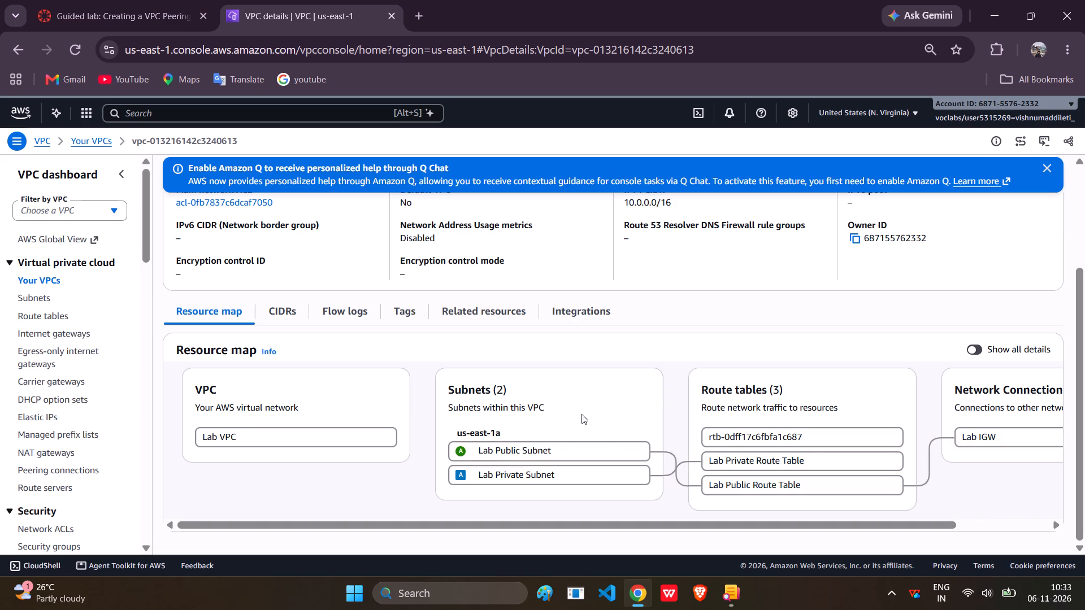
Go back to the VPC list and open Shared VPC's details page to examine its resource map.
click(16, 55)
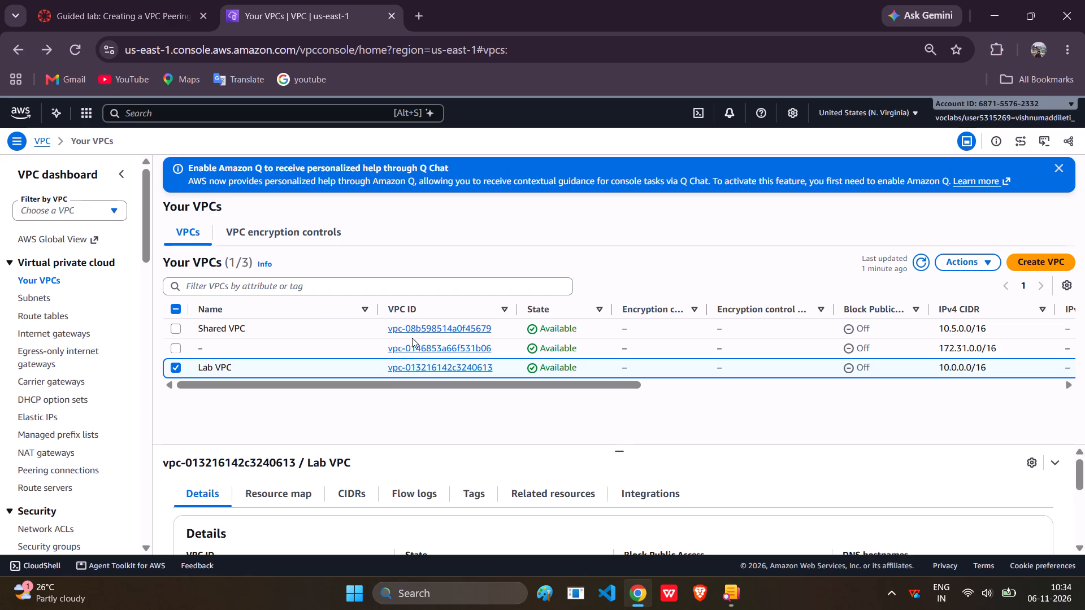
click(418, 326)
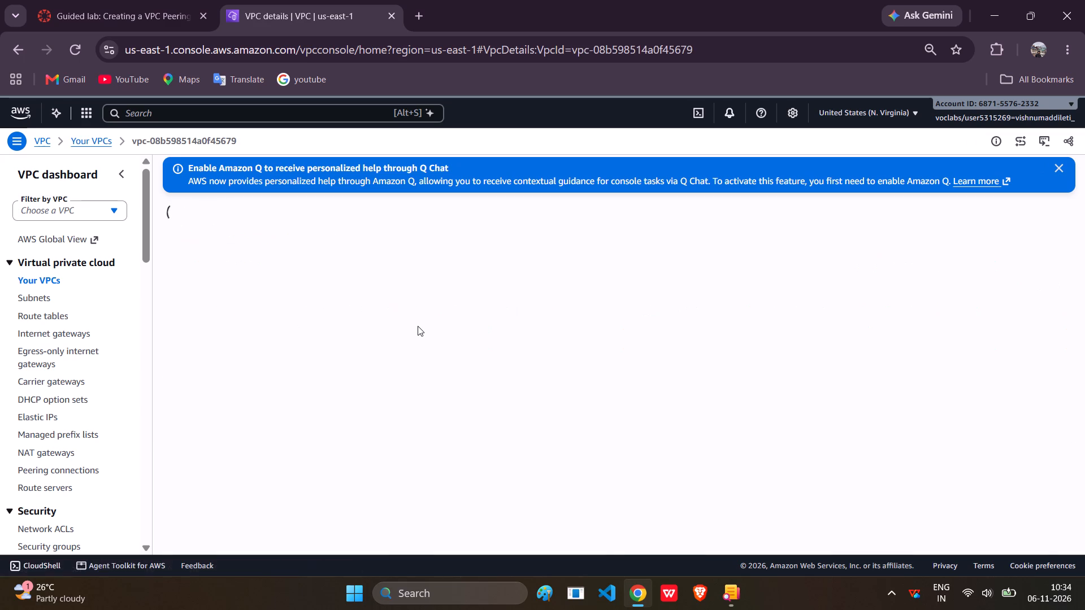
scroll(418, 326, down, 2)
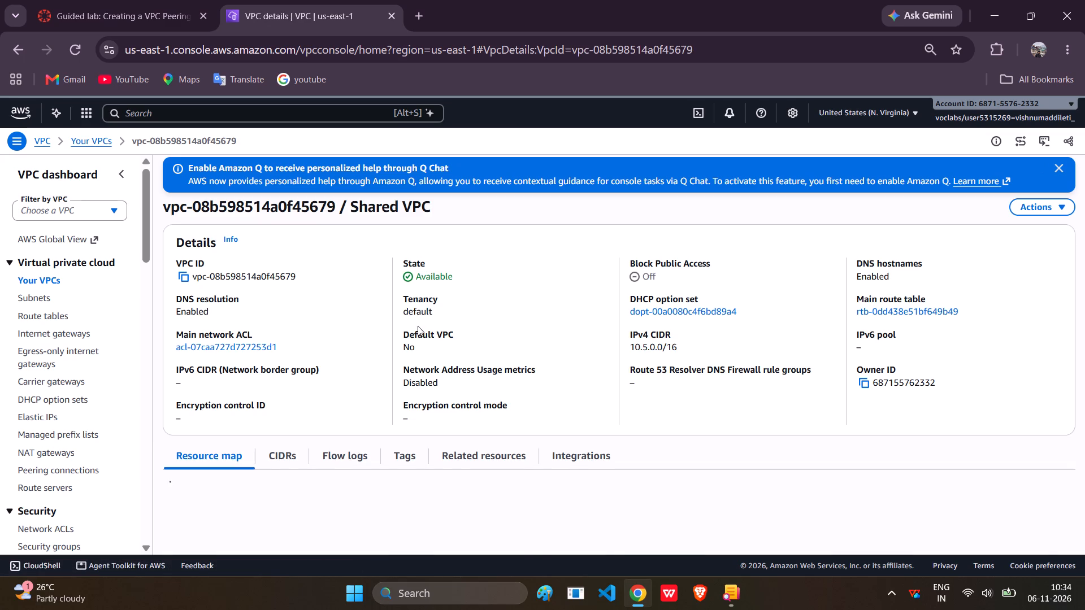
scroll(418, 326, down, 2)
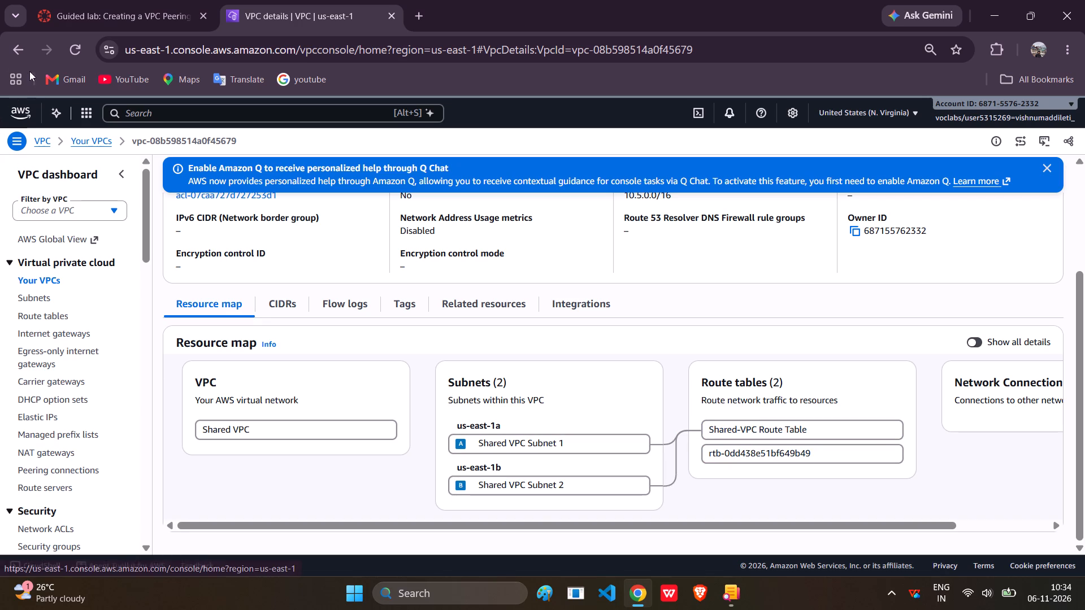
Return to the VPC list, select only Lab VPC and examine its resource map of subnets and route tables.
click(19, 42)
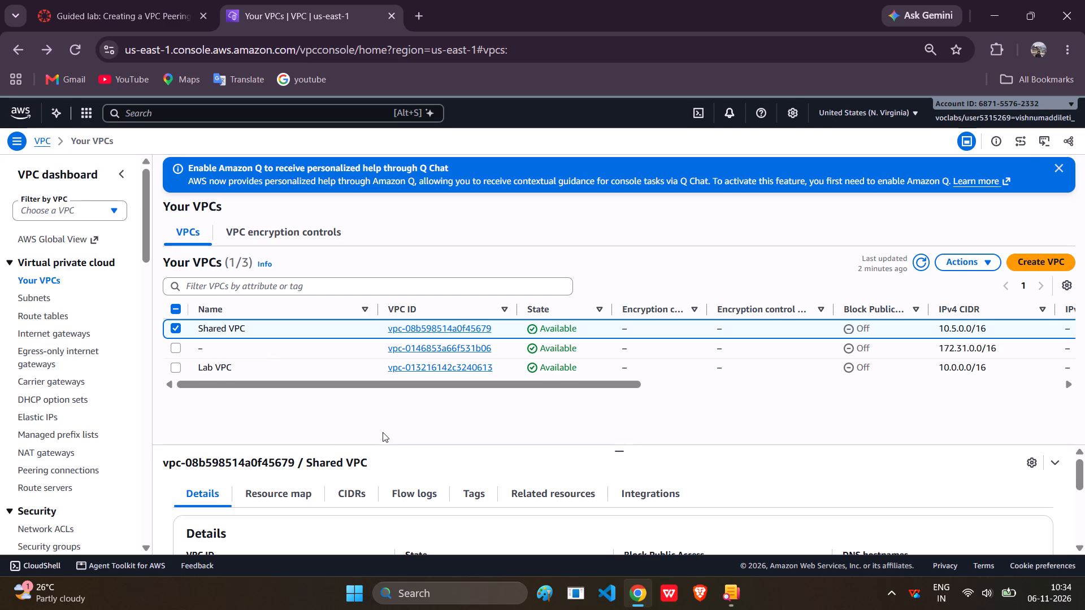
click(173, 361)
scroll(173, 361, down, 3)
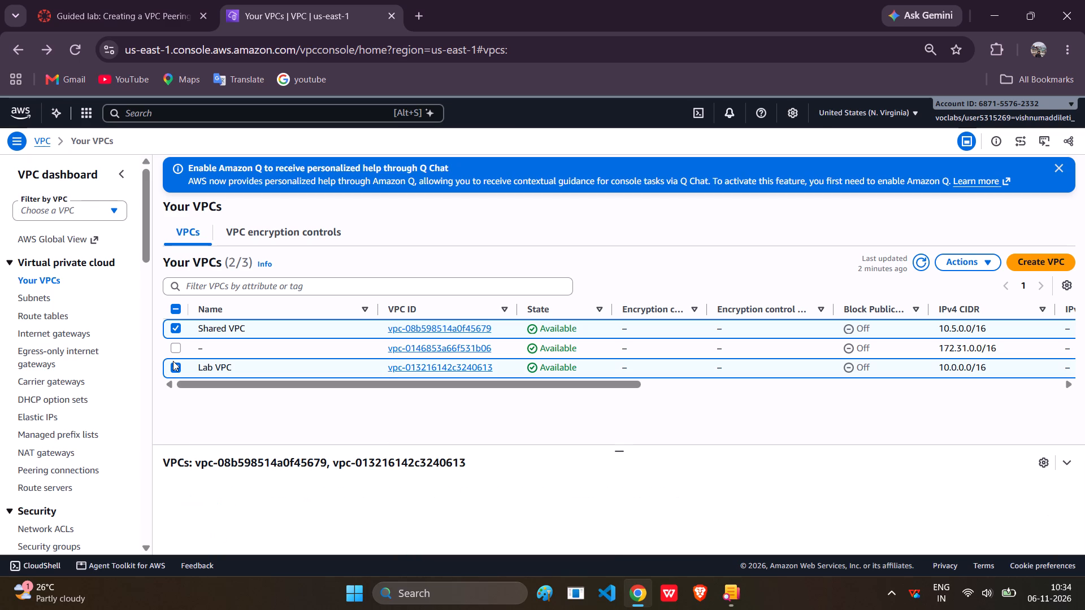
click(175, 320)
scroll(175, 320, down, 5)
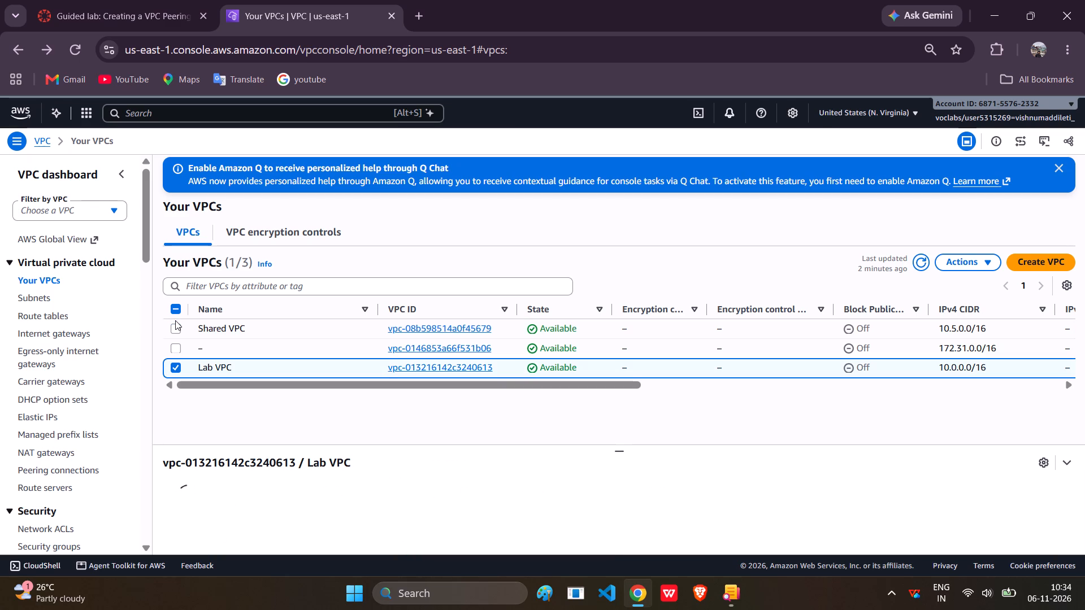
scroll(218, 474, down, 4)
scroll(218, 474, up, 4)
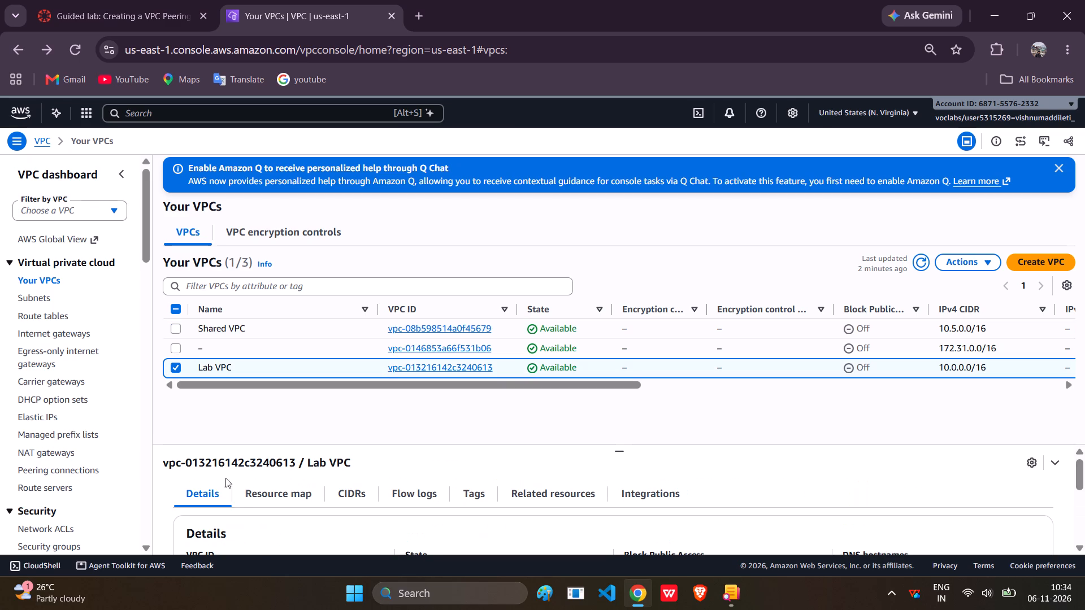
click(257, 502)
scroll(257, 502, down, 1)
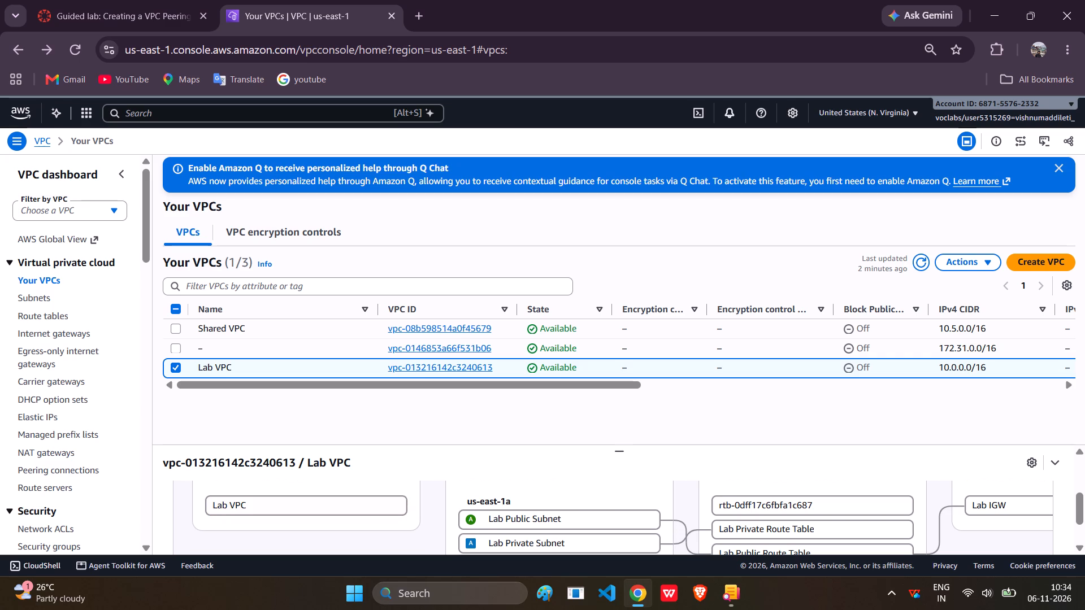
Select only Shared VPC in the list and examine its resource map of subnets and route tables.
click(175, 321)
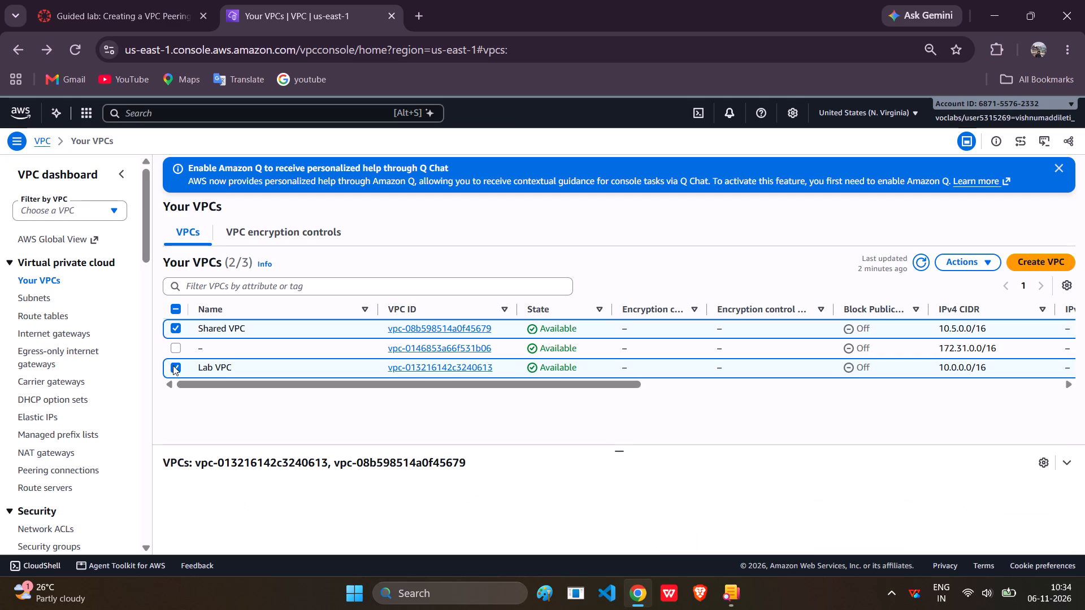
click(173, 365)
scroll(173, 365, down, 4)
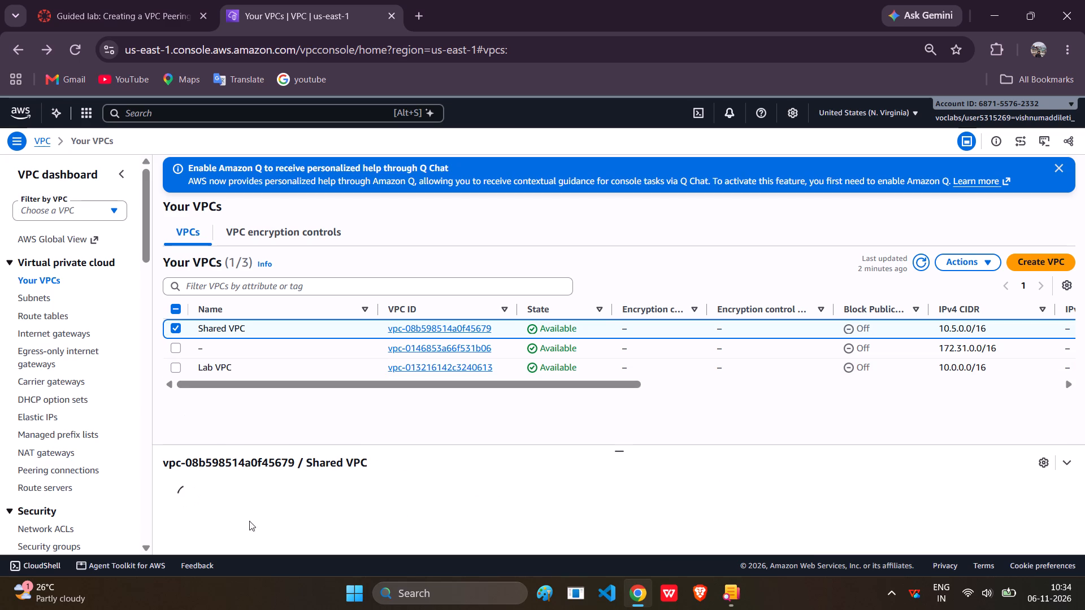
click(272, 506)
click(272, 495)
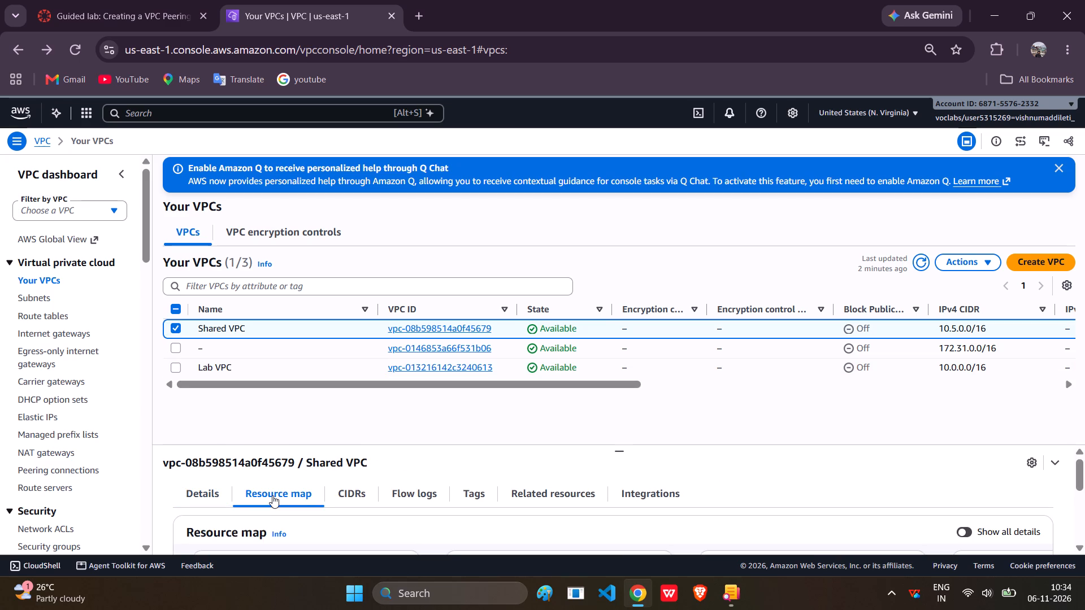
scroll(272, 495, down, 4)
scroll(272, 495, up, 1)
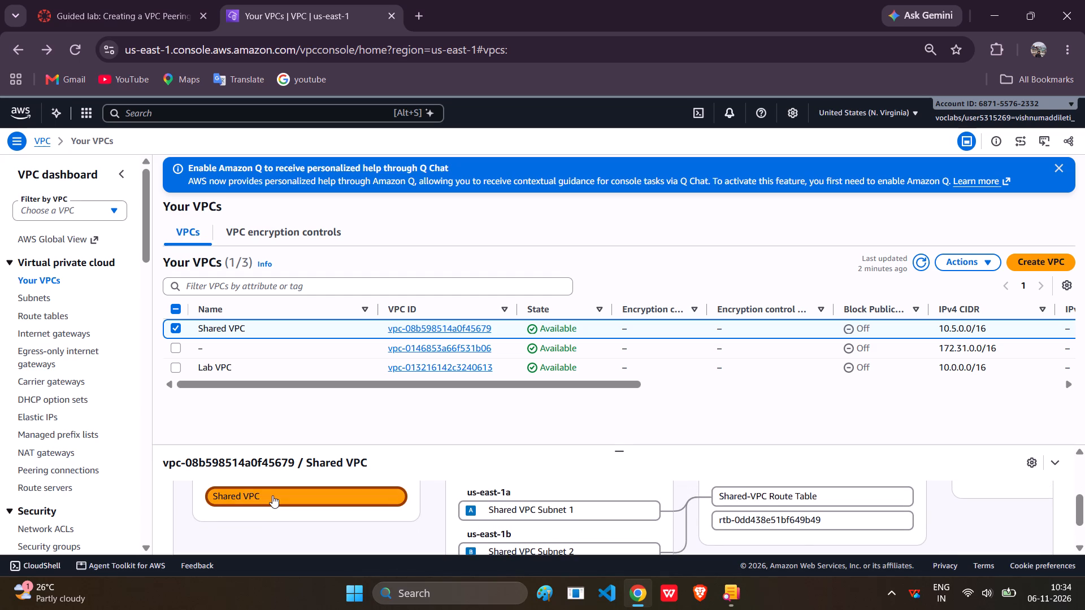
scroll(272, 495, up, 2)
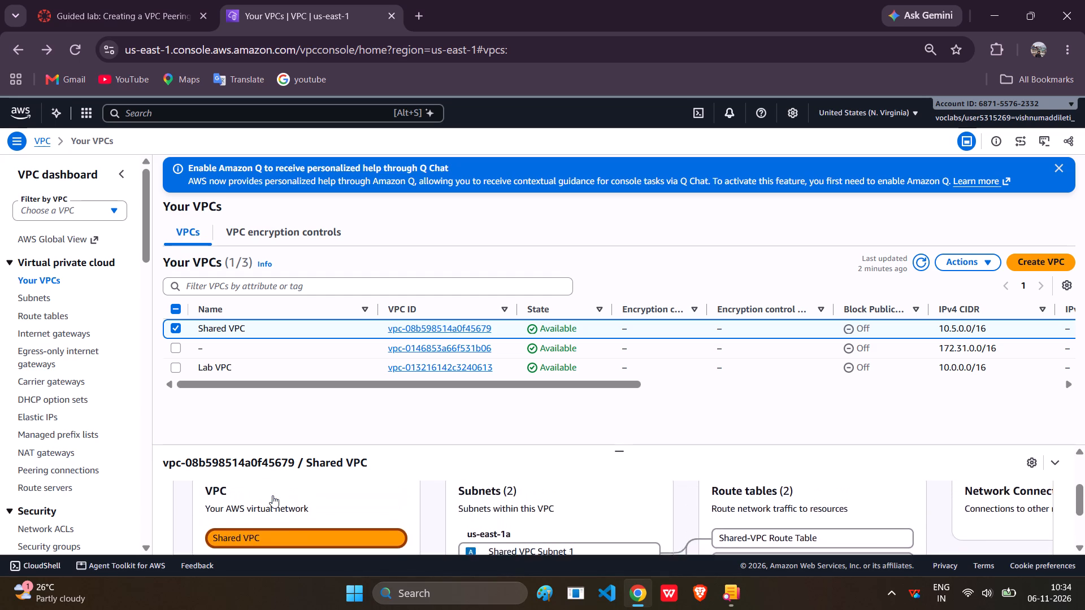
scroll(272, 495, up, 2)
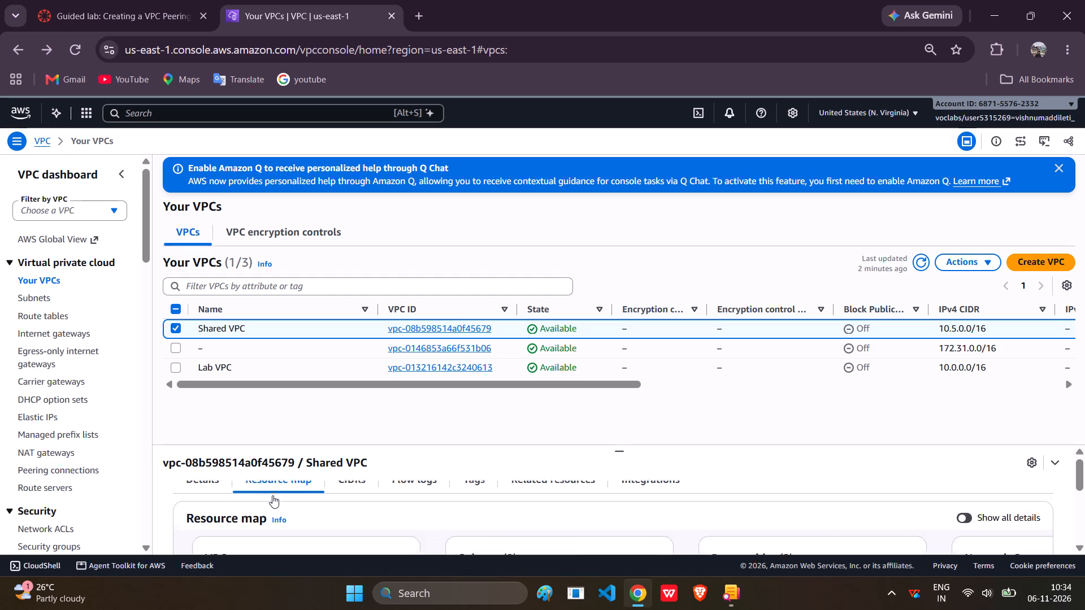
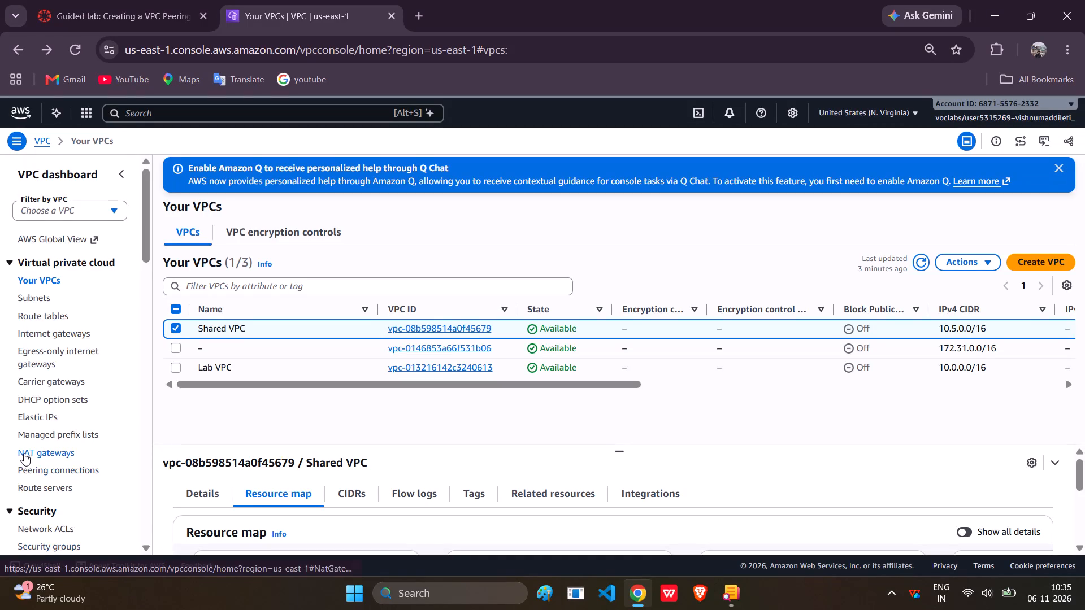
Start a new VPC peering connection and name it Lab-Peer, copying the name from the guided lab instructions.
scroll(24, 453, down, 1)
click(46, 404)
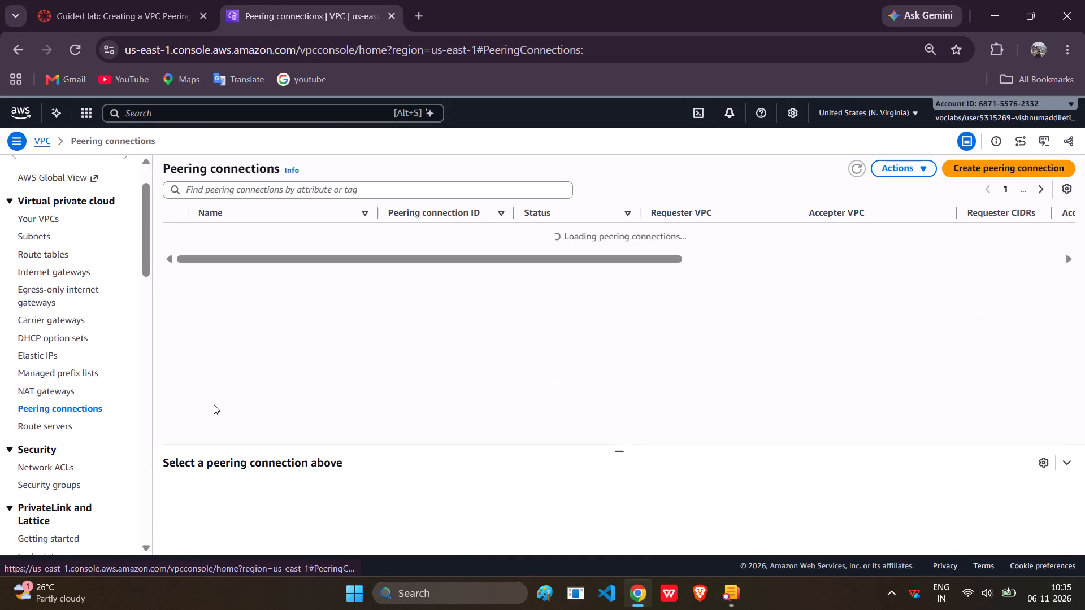
click(1049, 169)
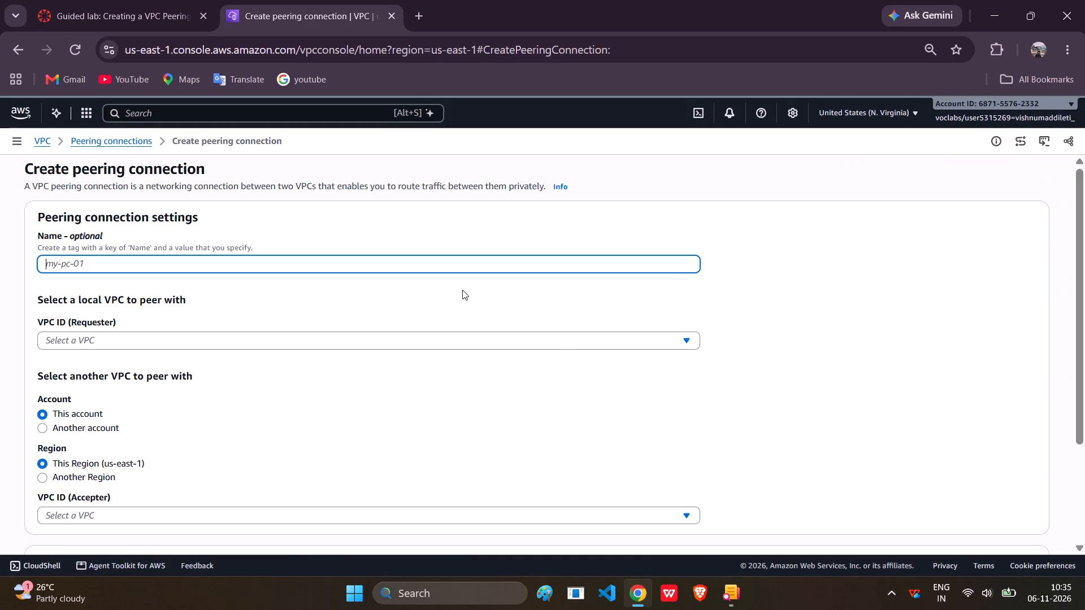
click(68, 0)
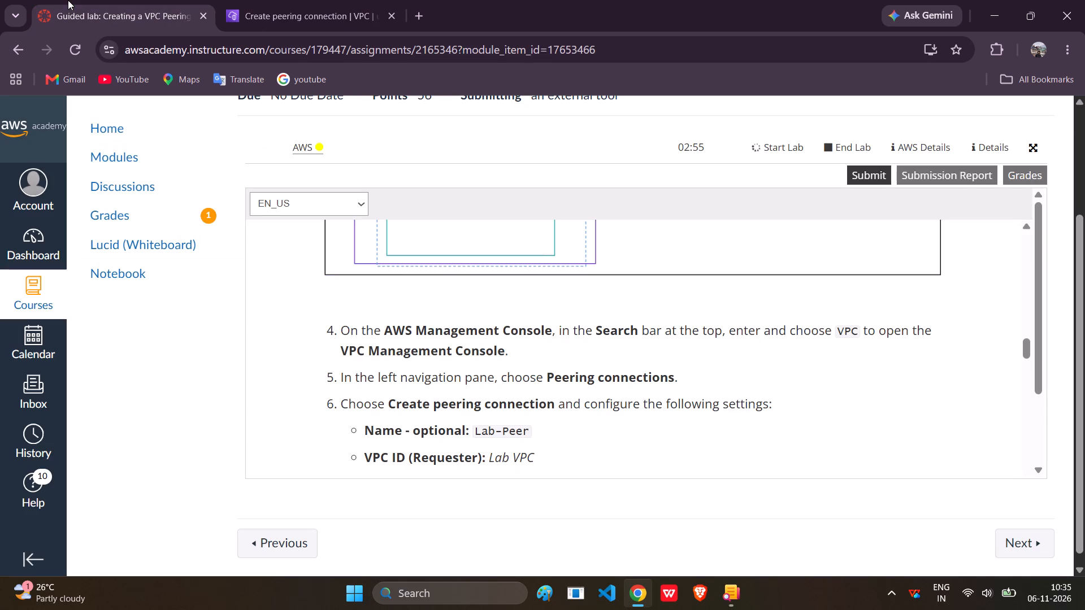
scroll(407, 412, down, 1)
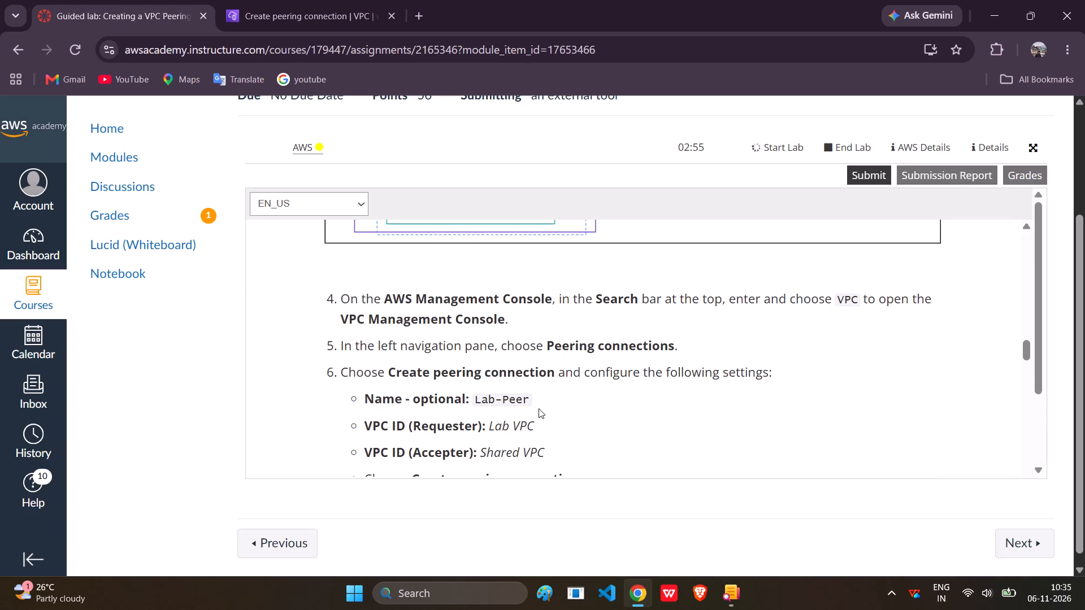
drag(537, 404, 473, 406)
key(ctrl+c)
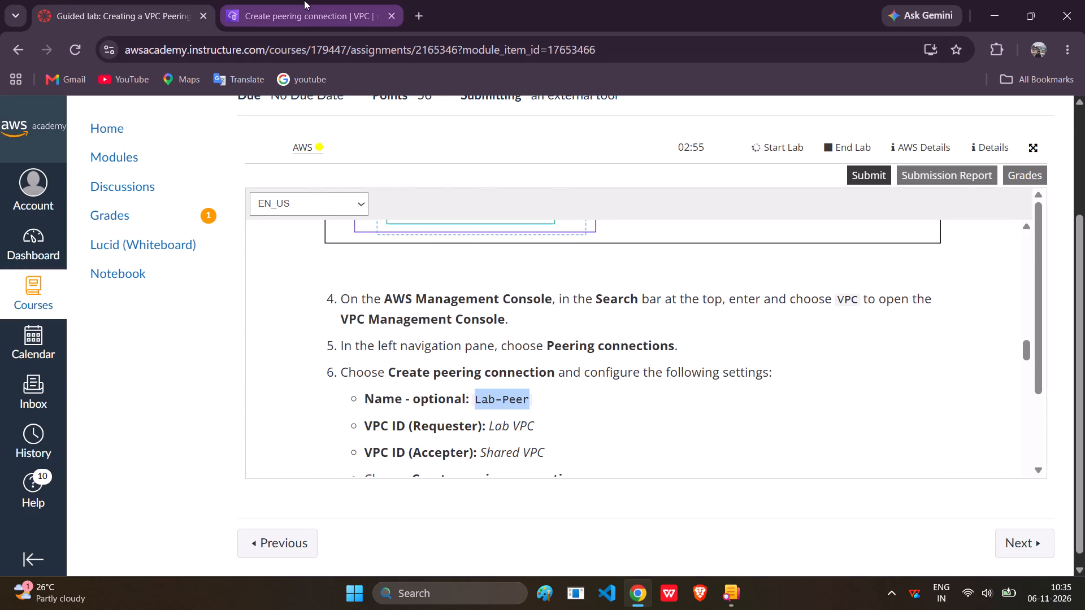
click(304, 0)
click(373, 261)
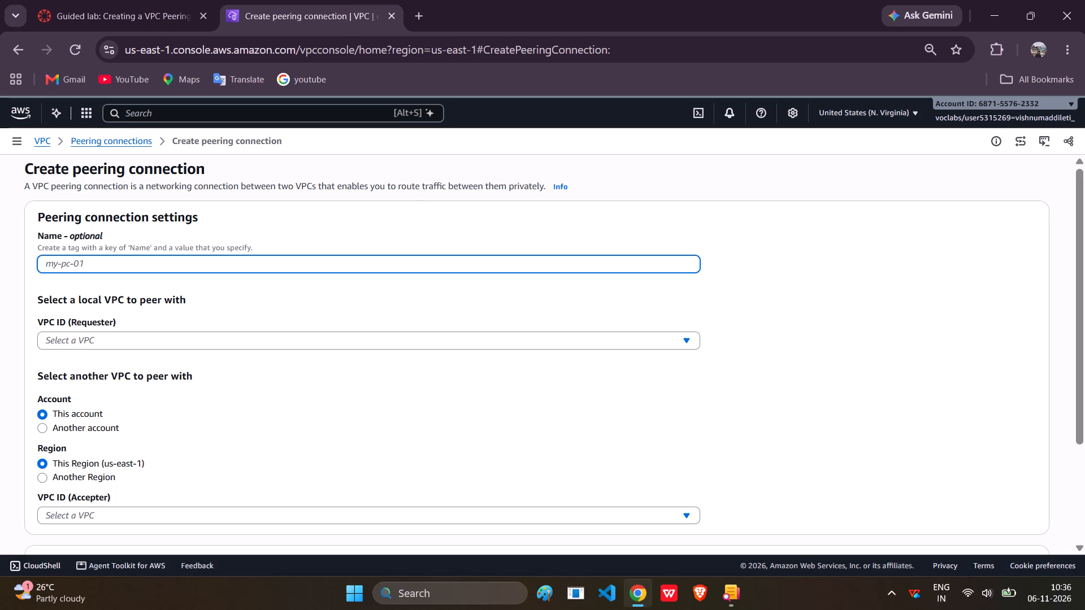
key(ctrl+v)
Following the lab instructions, choose Lab VPC as the peering connection's requester and Shared VPC as its accepter.
click(104, 0)
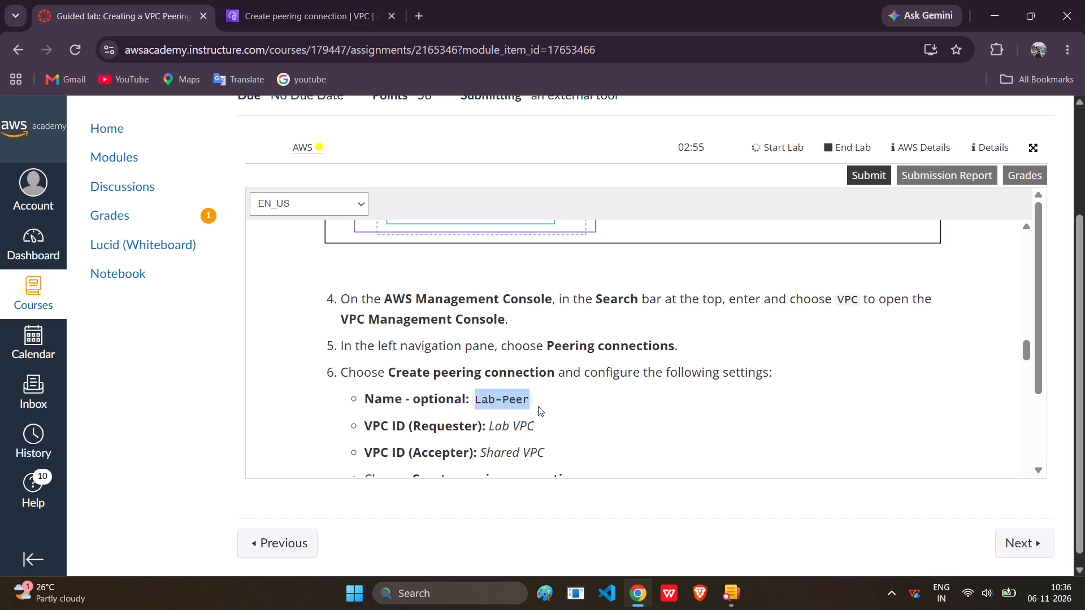
click(557, 415)
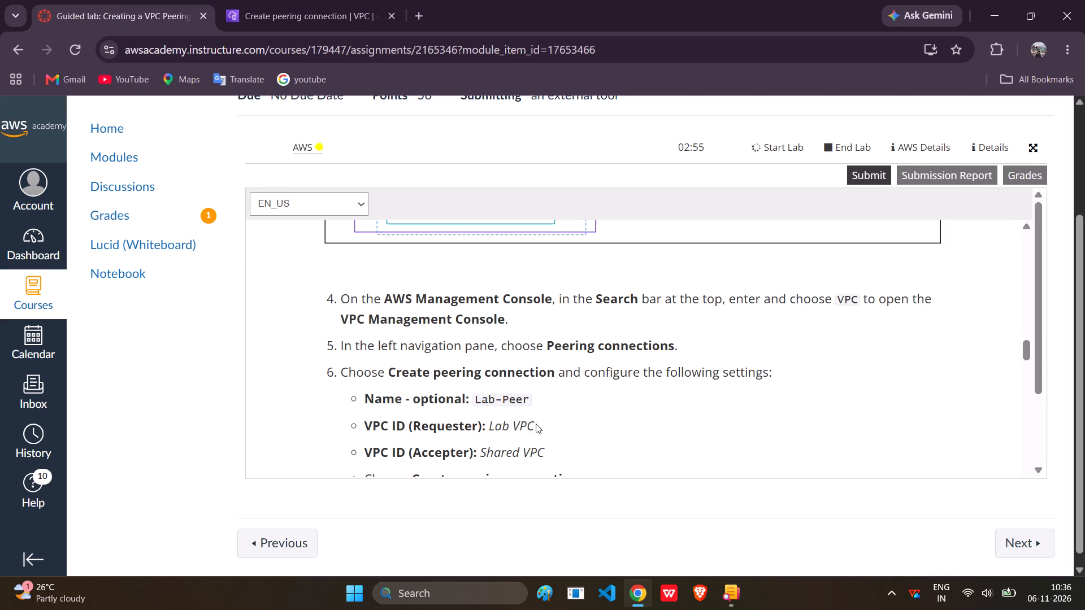
click(536, 424)
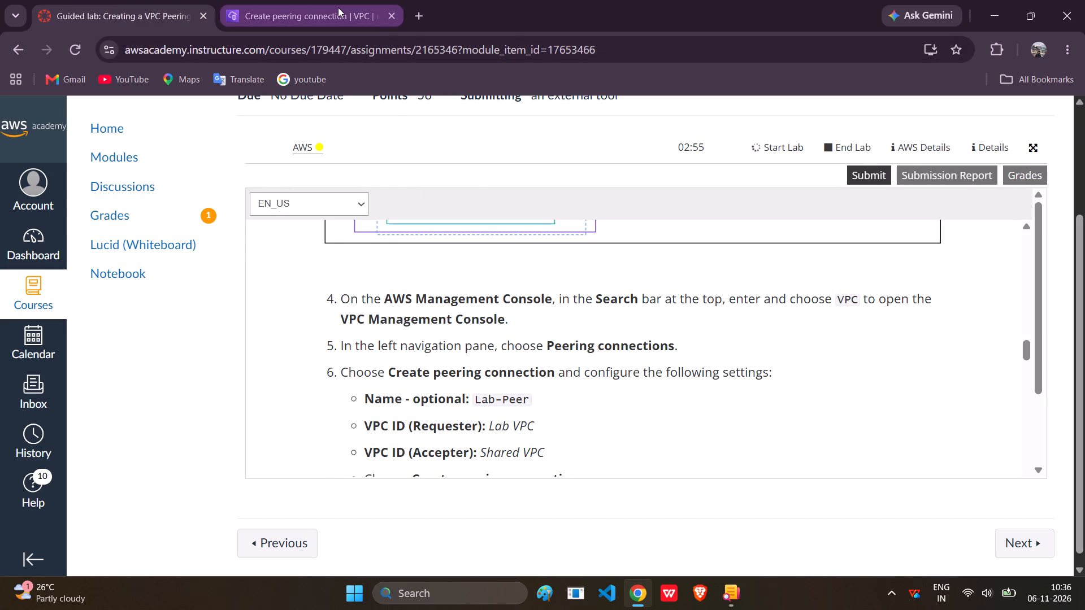
click(333, 7)
click(267, 348)
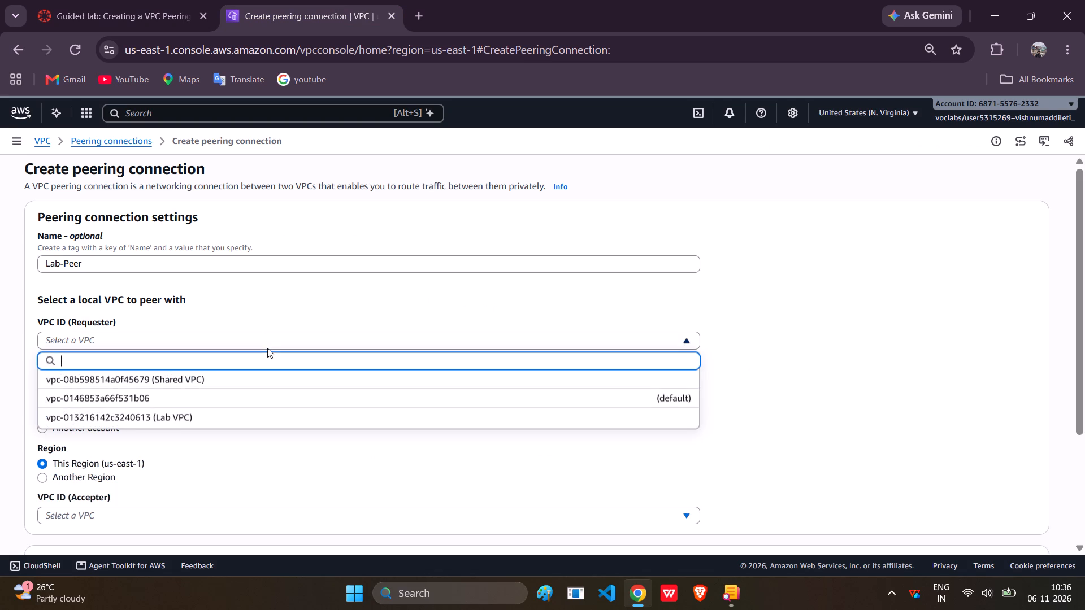
click(241, 416)
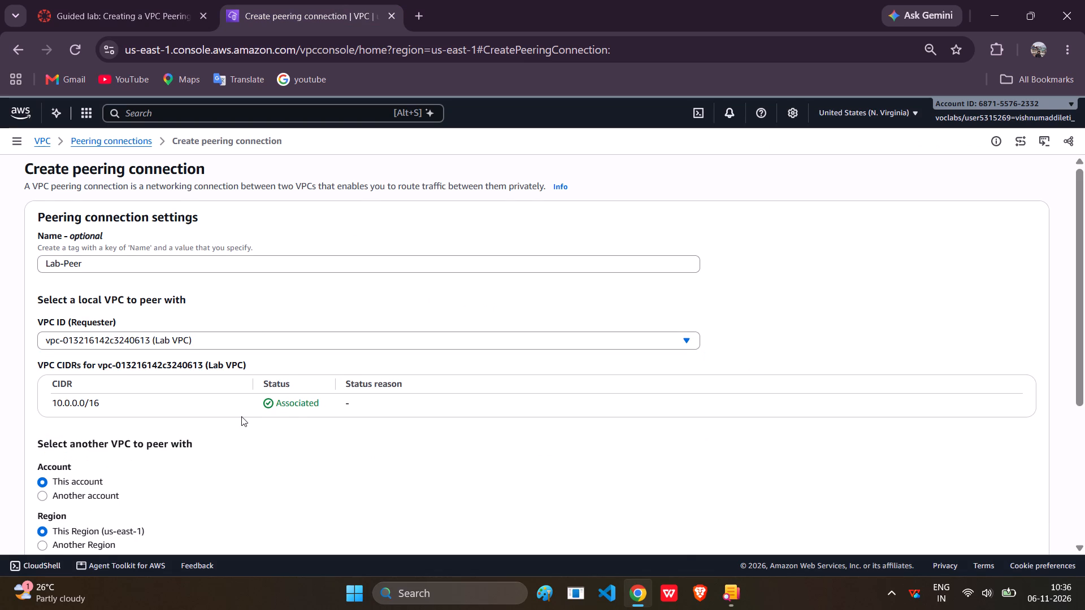
scroll(241, 416, down, 4)
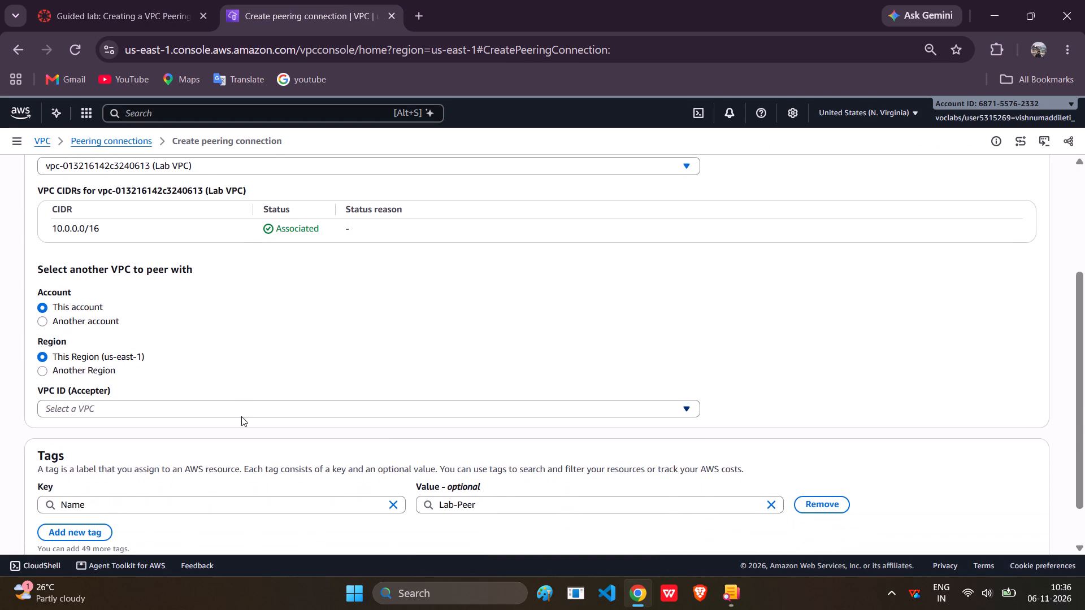
click(215, 407)
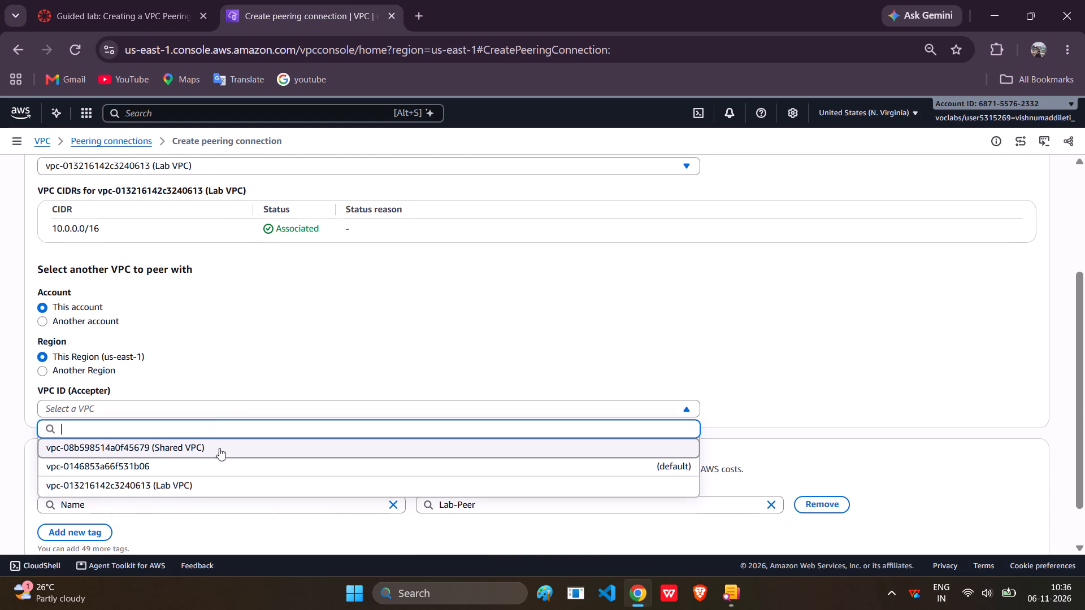
click(220, 436)
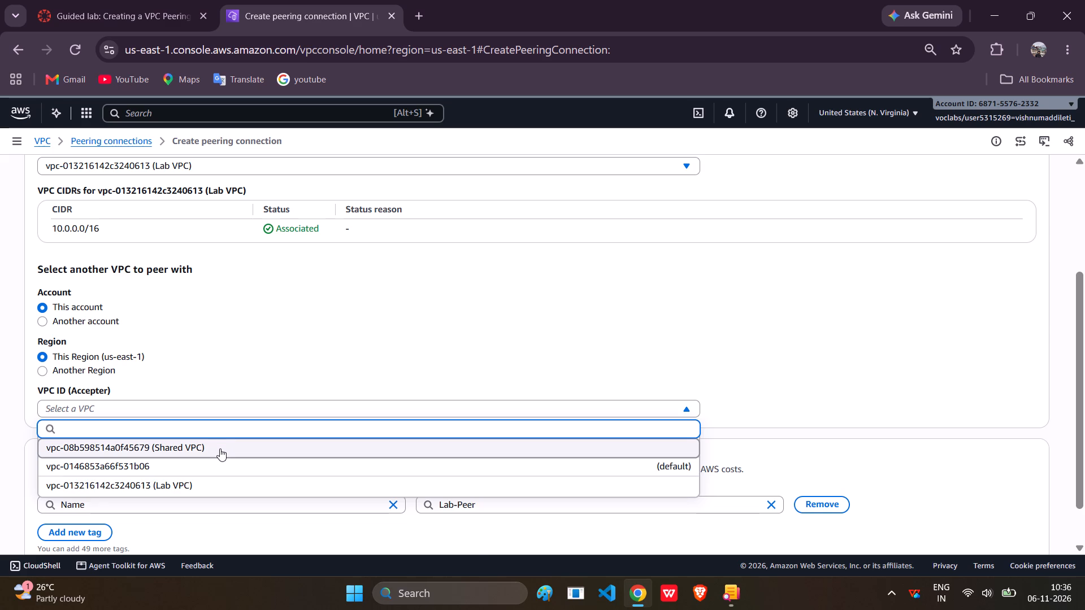
click(220, 448)
Check the completed peering settings against step 6 of the lab instructions and read on about accepting the connection request.
click(120, 7)
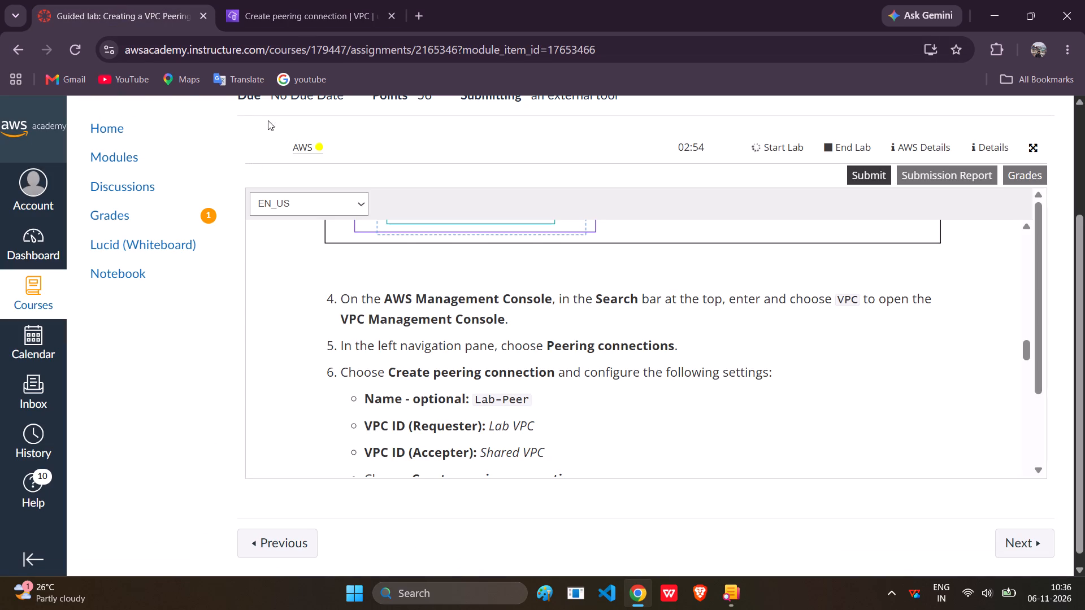
click(329, 0)
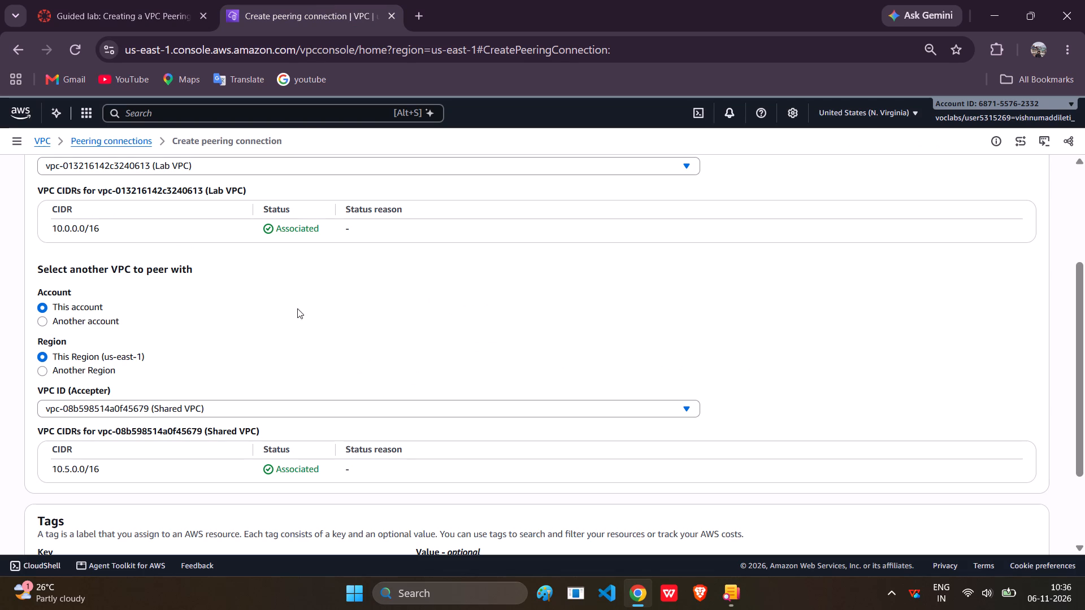
scroll(297, 322, down, 2)
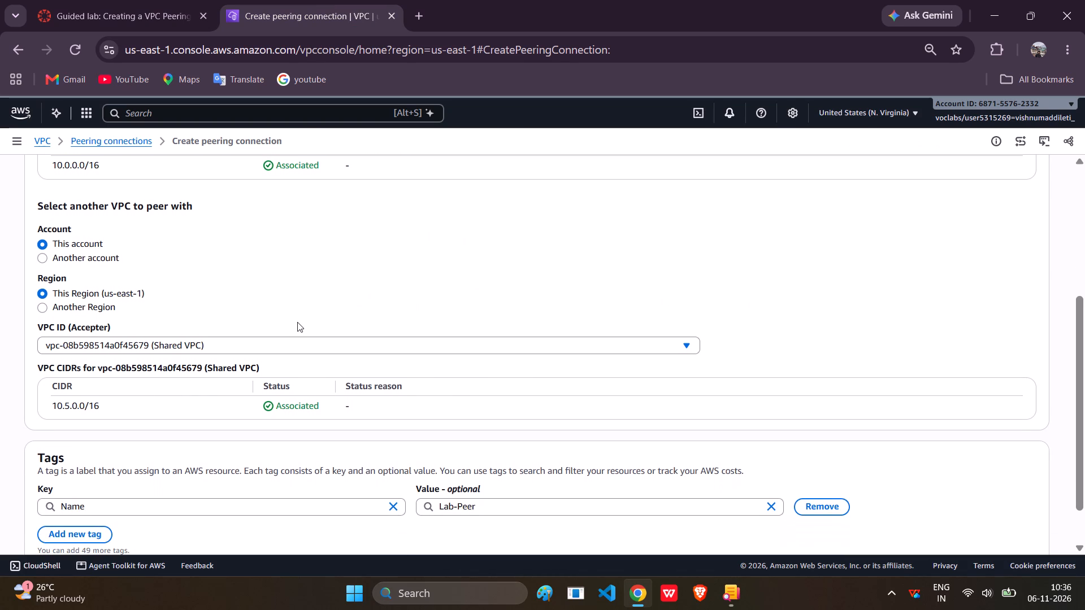
scroll(297, 322, down, 1)
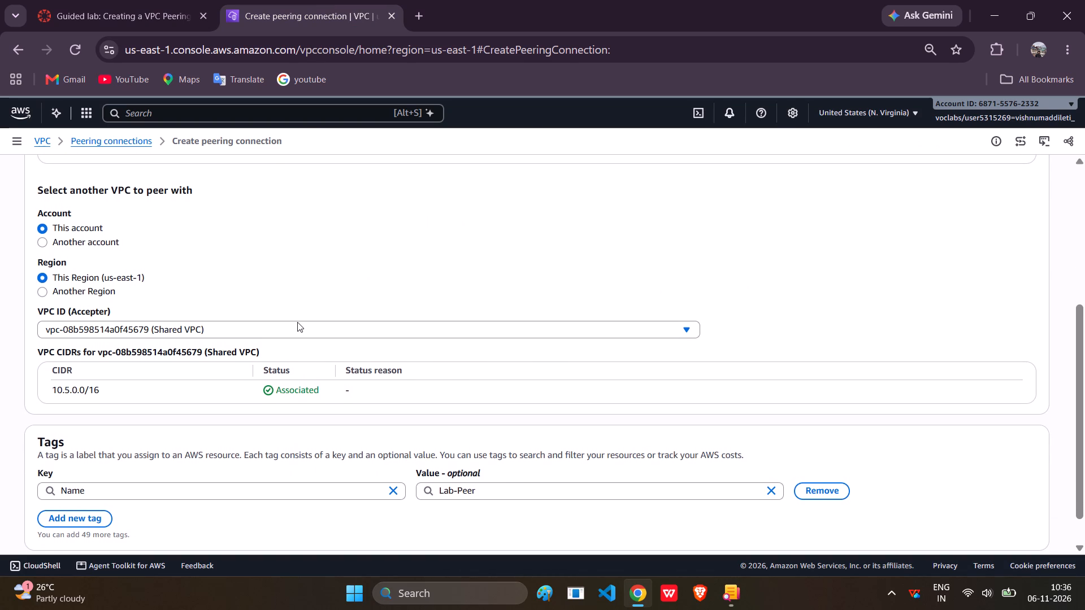
scroll(297, 322, down, 1)
click(64, 14)
scroll(269, 275, down, 1)
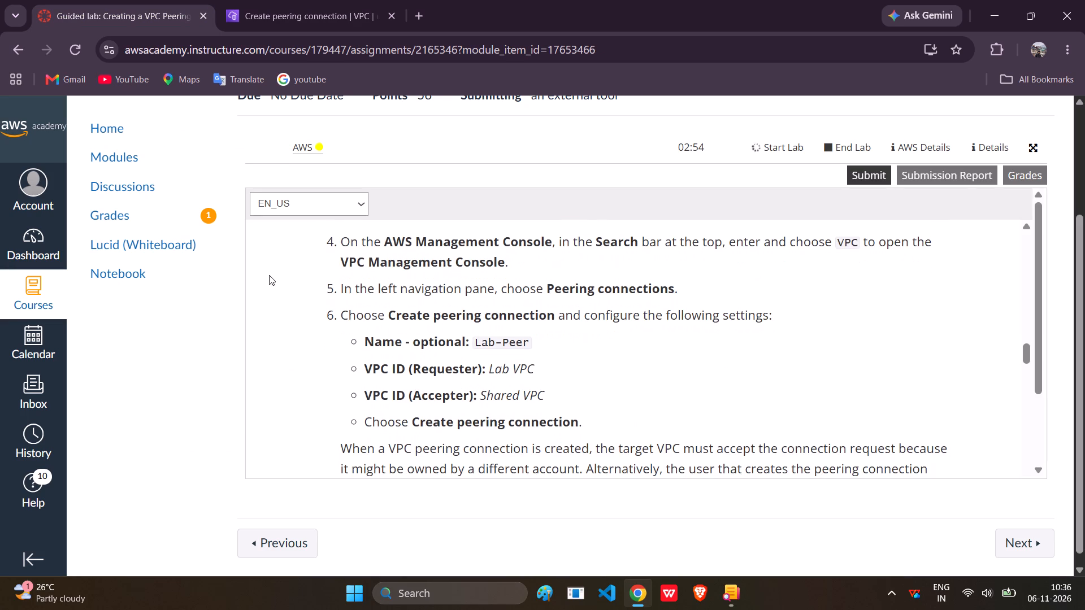
scroll(269, 275, down, 1)
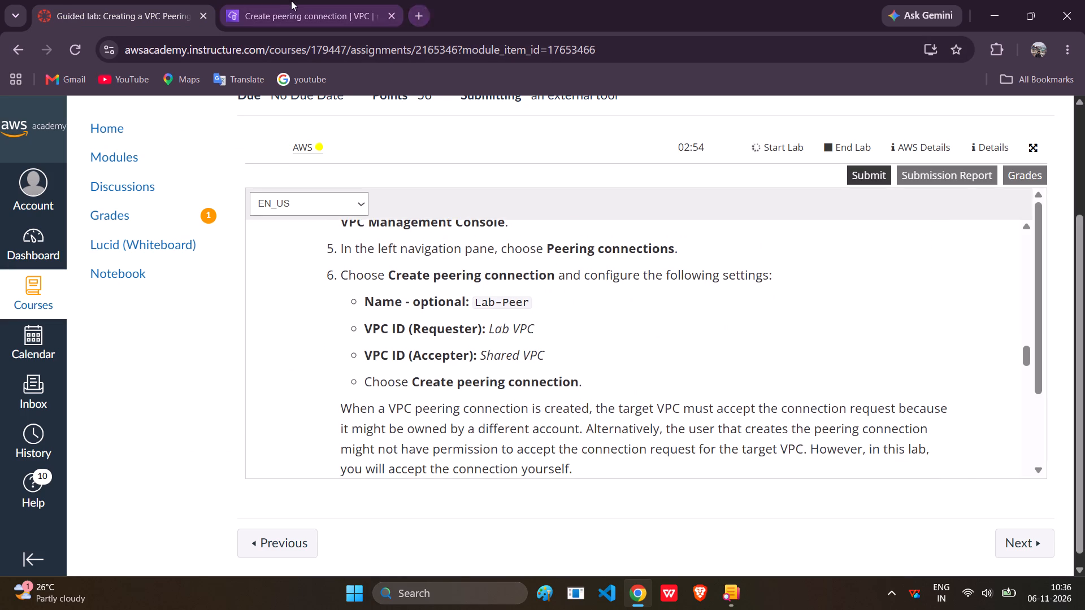
Return to the completed form and create the Lab-Peer peering connection.
click(286, 1)
scroll(399, 310, down, 2)
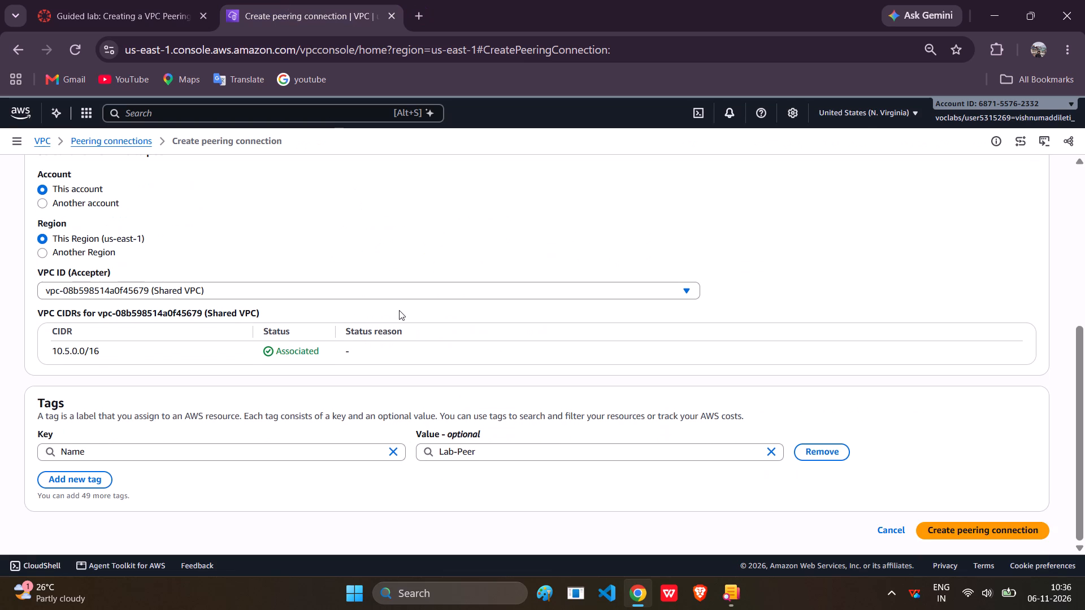
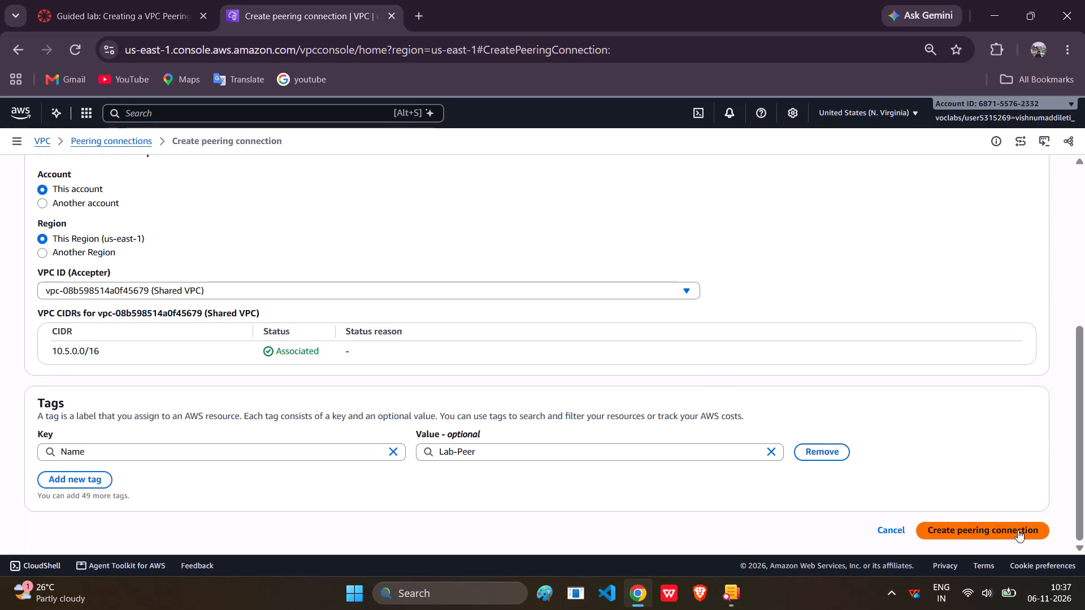
Create the Lab-Peer peering connection between Lab VPC and Shared VPC.
click(1021, 537)
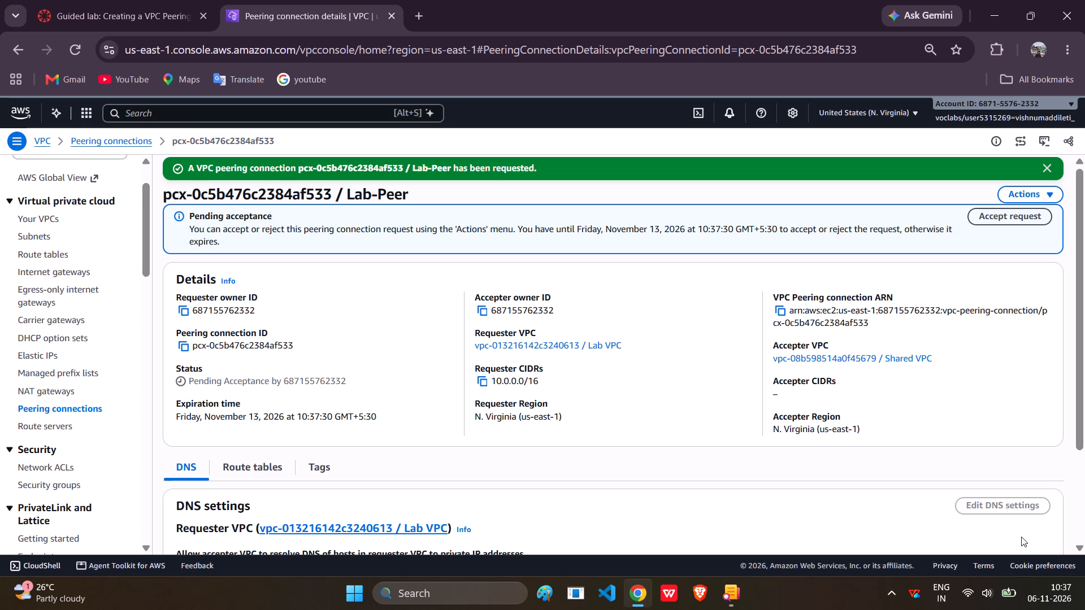
Read Task 2 of the lab instructions on configuring route tables, and open the VPC console's list of route tables.
click(71, 11)
scroll(303, 348, down, 4)
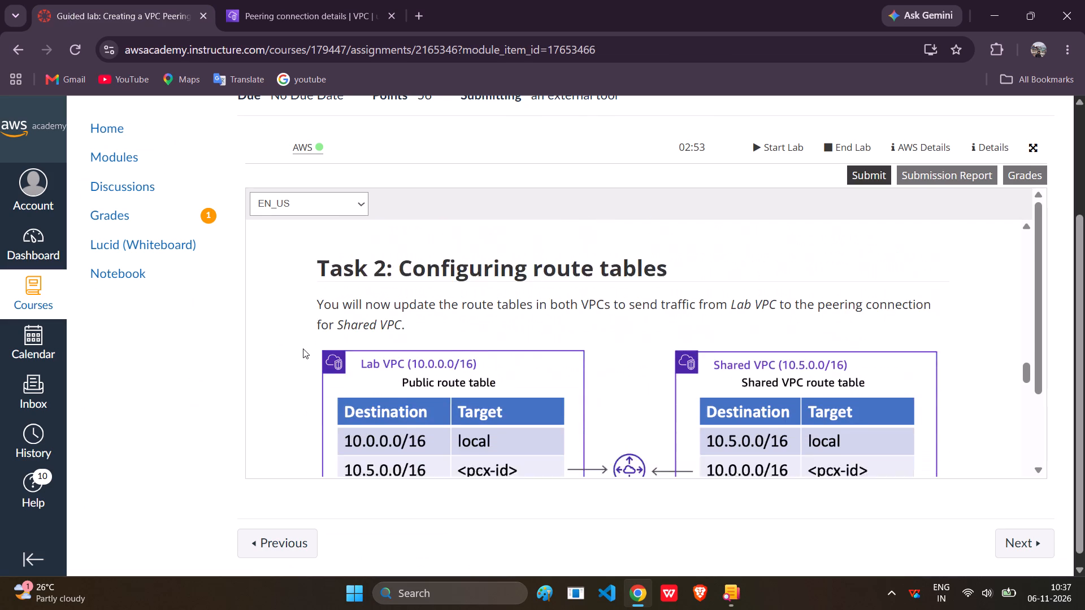
scroll(303, 348, down, 5)
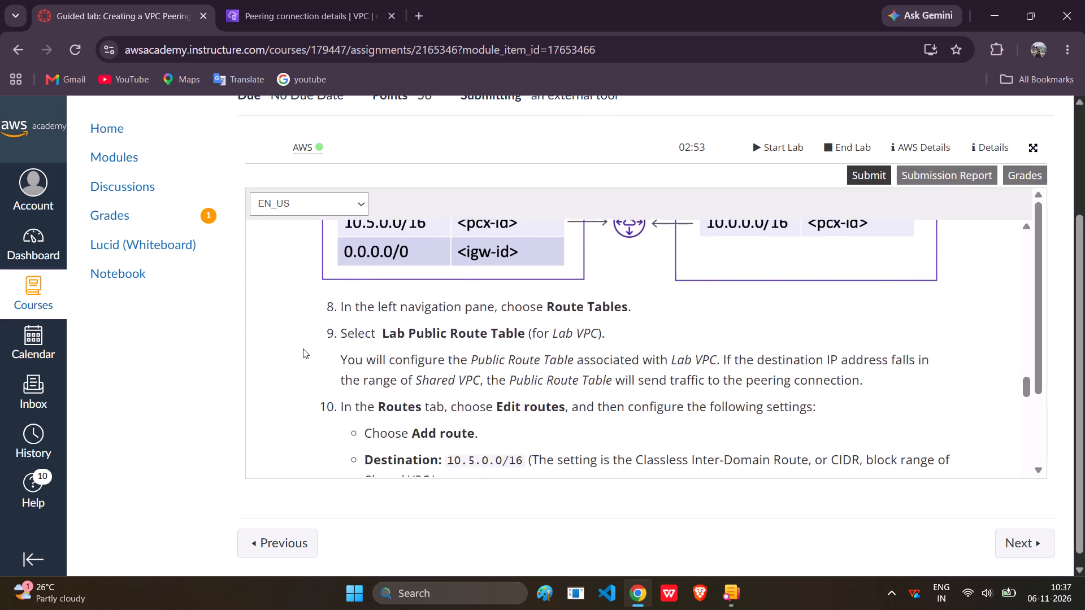
scroll(303, 348, up, 1)
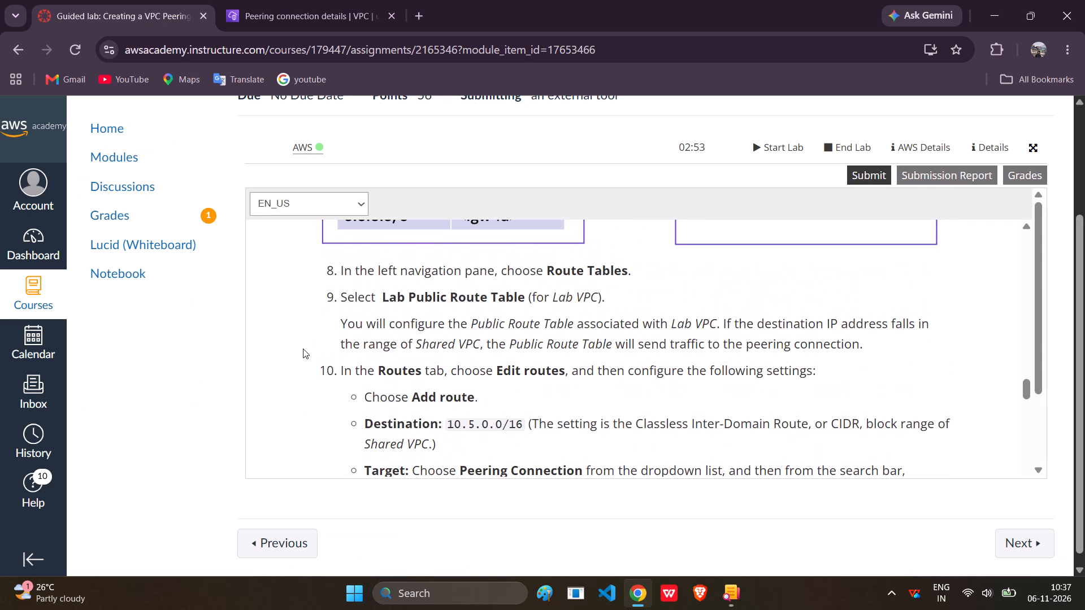
click(307, 6)
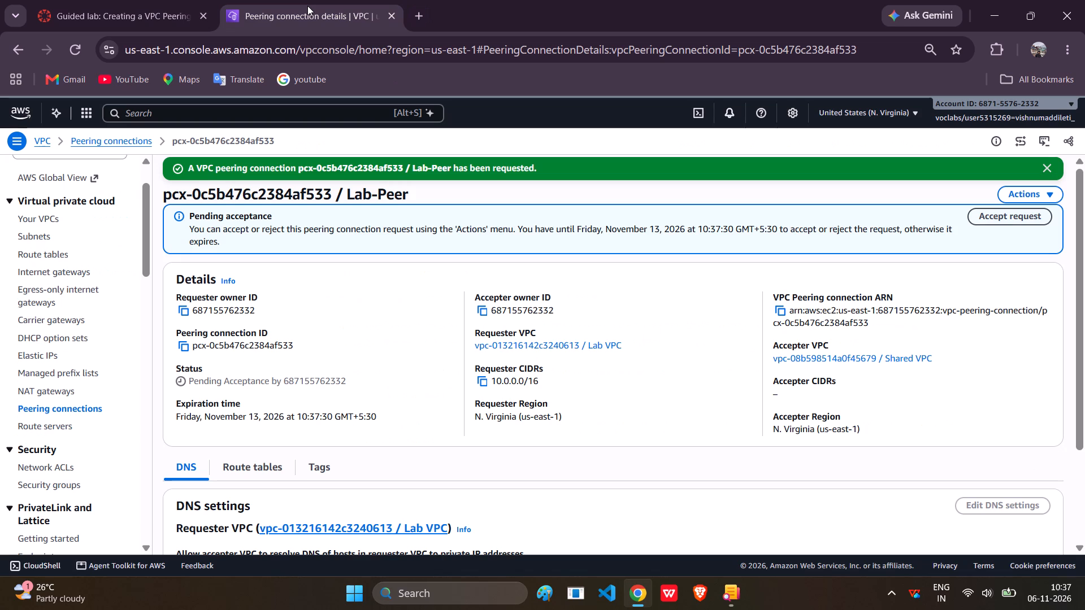
click(38, 249)
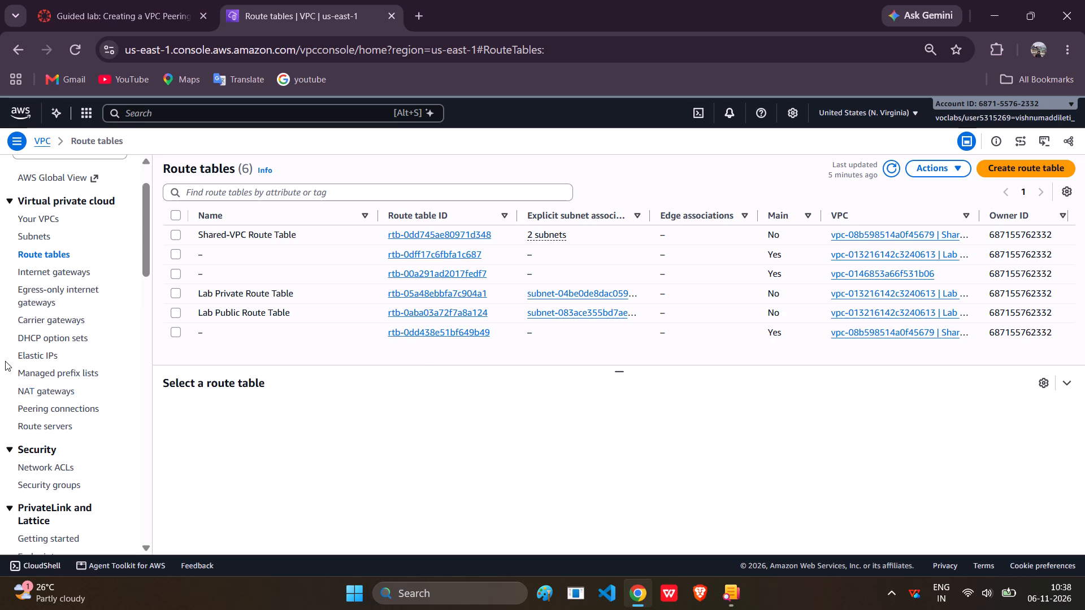
Find Lab-Peer among the peering connections, follow its accepter VPC, and examine the details of Shared VPC.
click(46, 404)
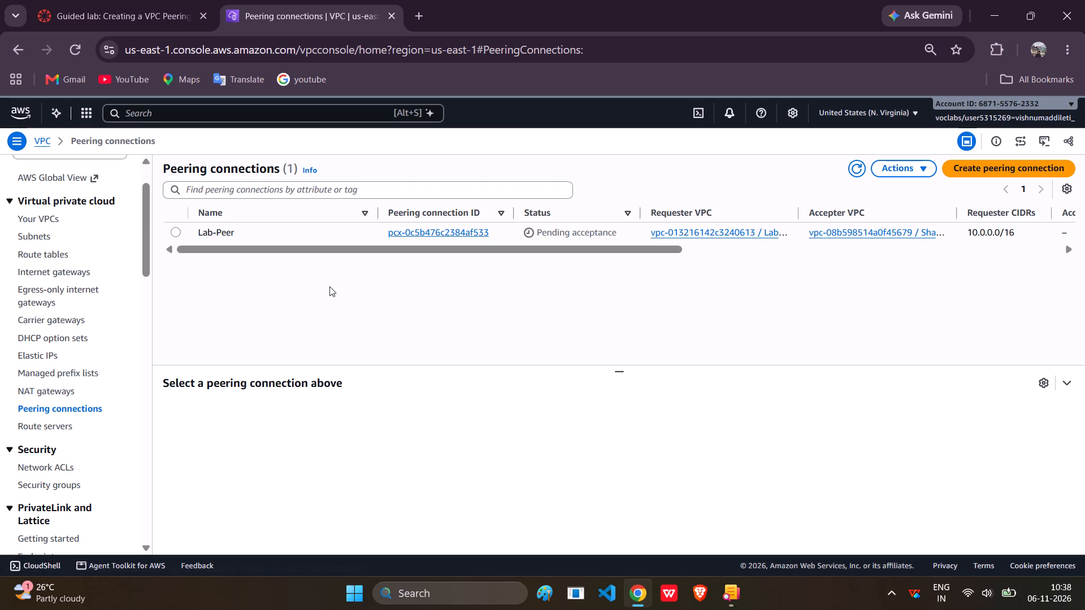
click(852, 235)
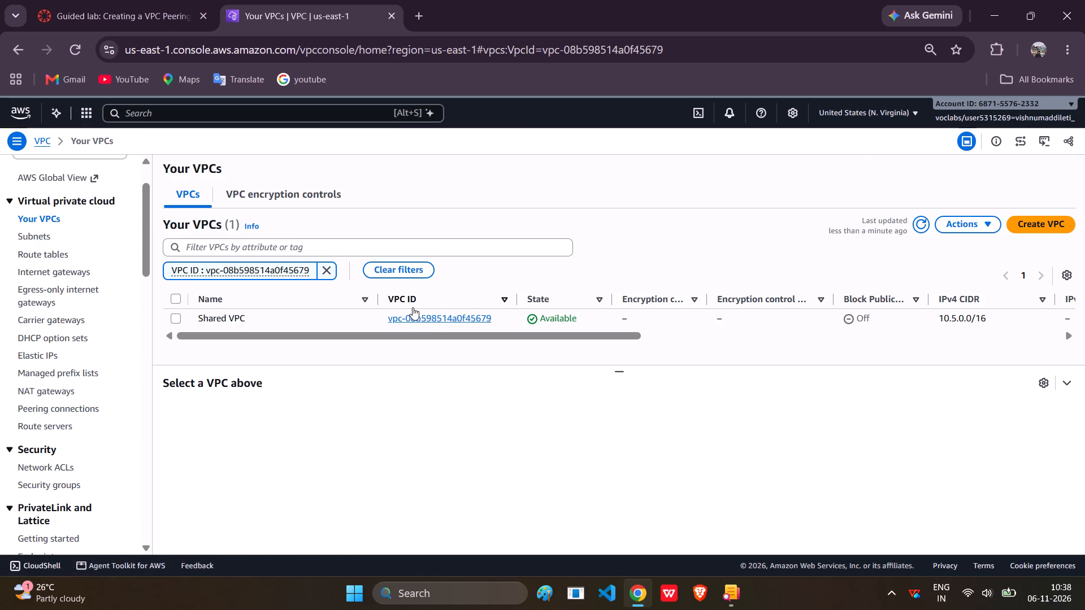
click(183, 319)
scroll(277, 338, down, 1)
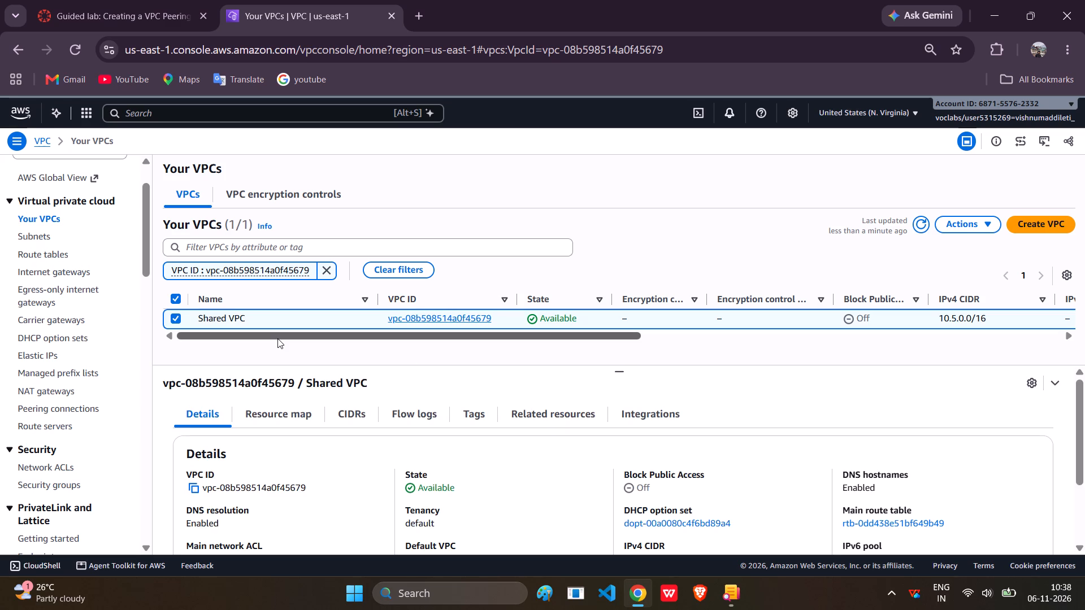
scroll(277, 338, down, 3)
scroll(344, 399, down, 1)
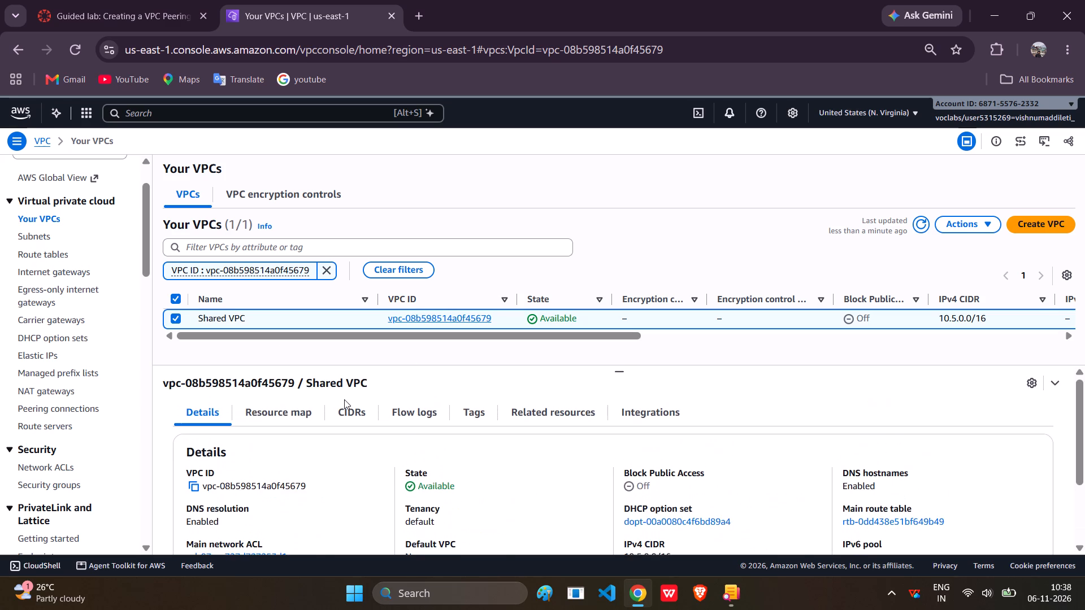
scroll(344, 399, down, 2)
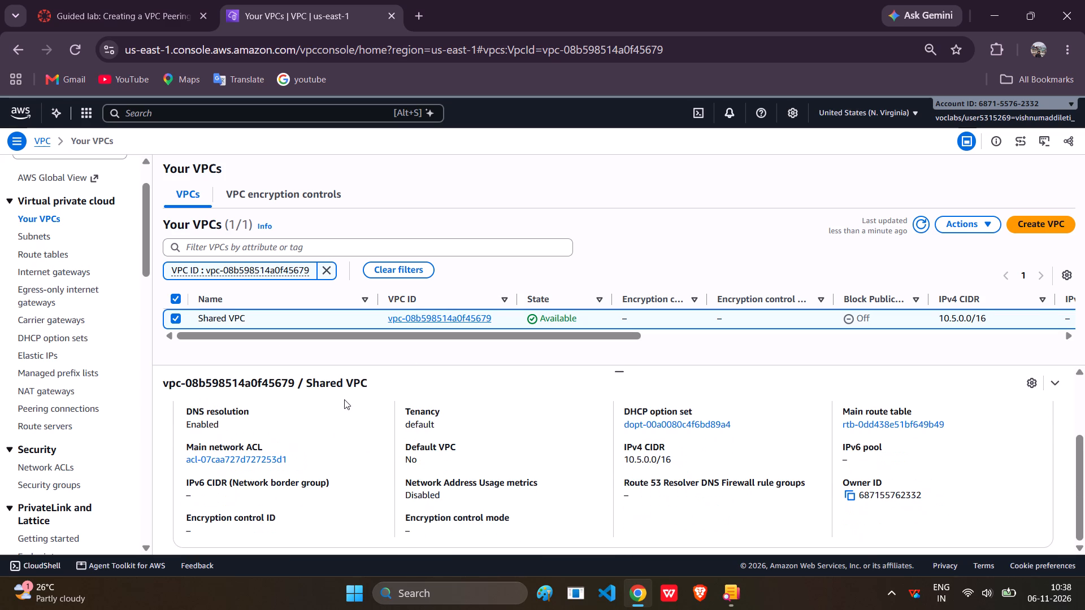
scroll(344, 399, up, 1)
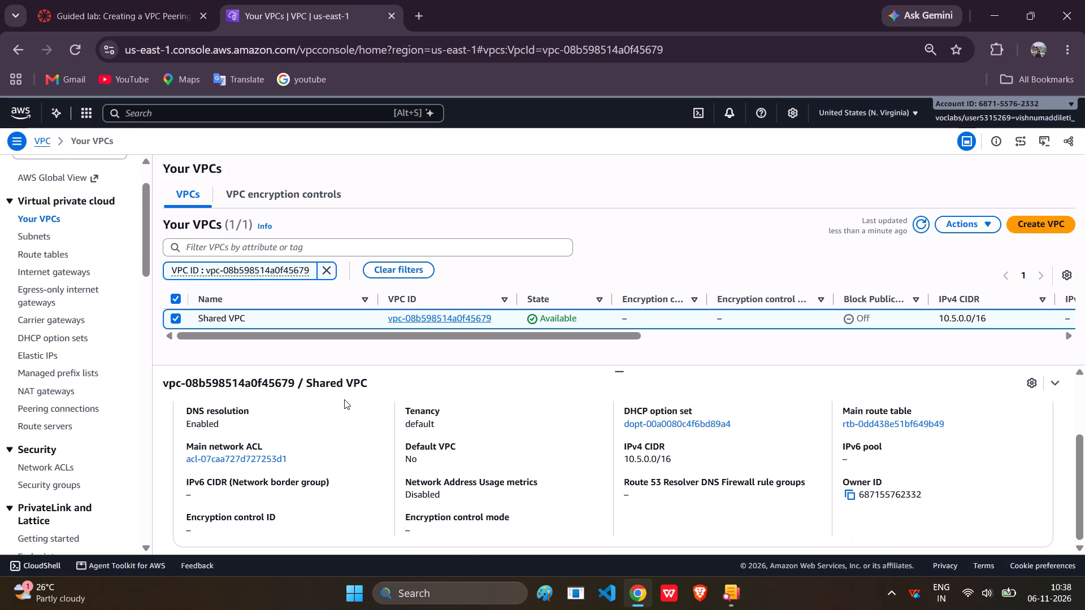
scroll(344, 399, up, 1)
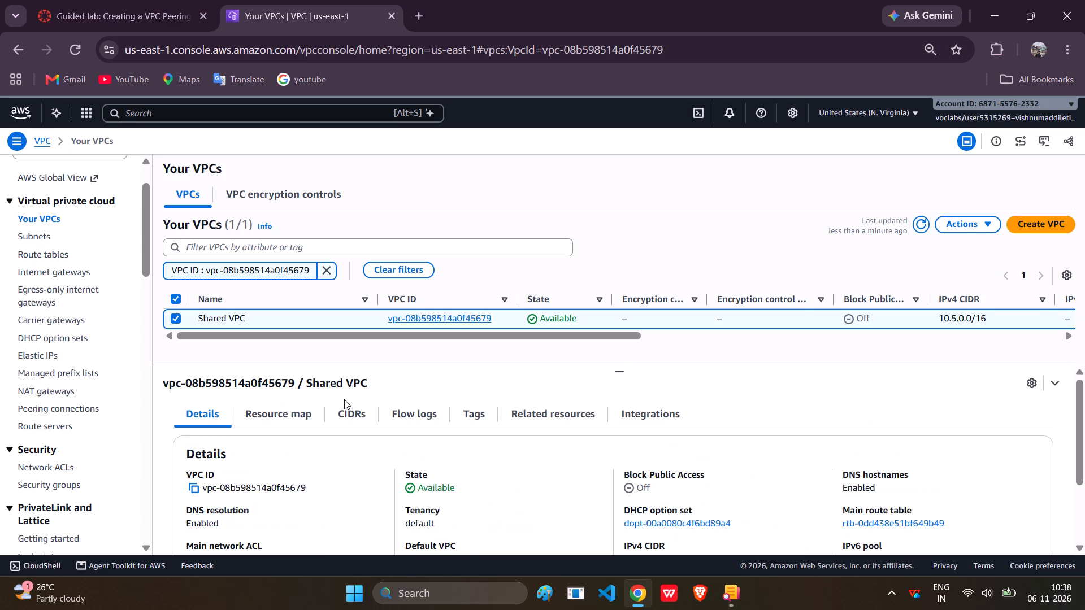
scroll(329, 463, down, 2)
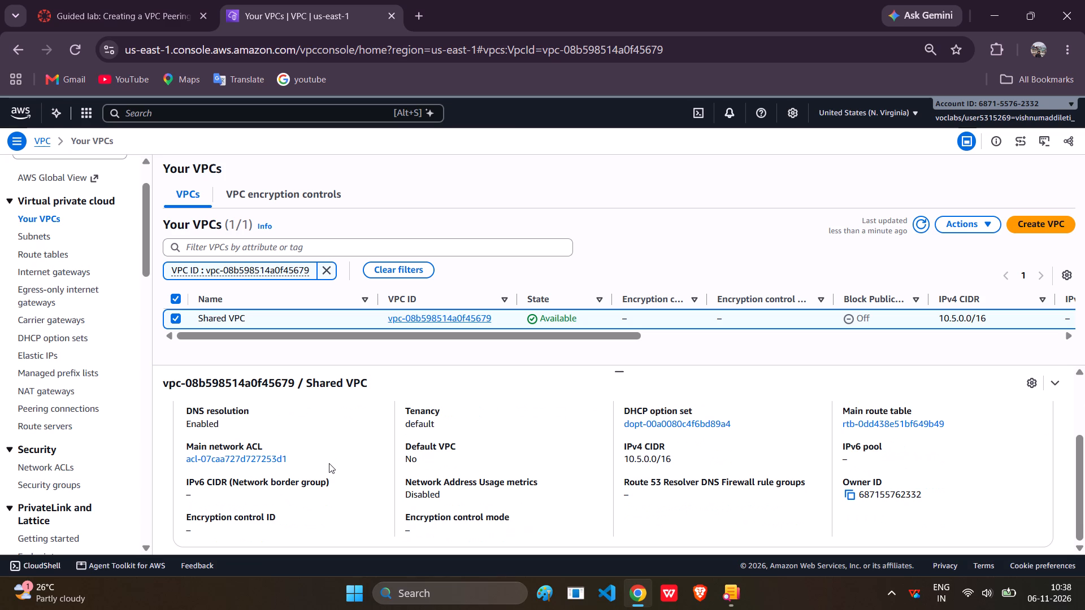
scroll(517, 417, up, 2)
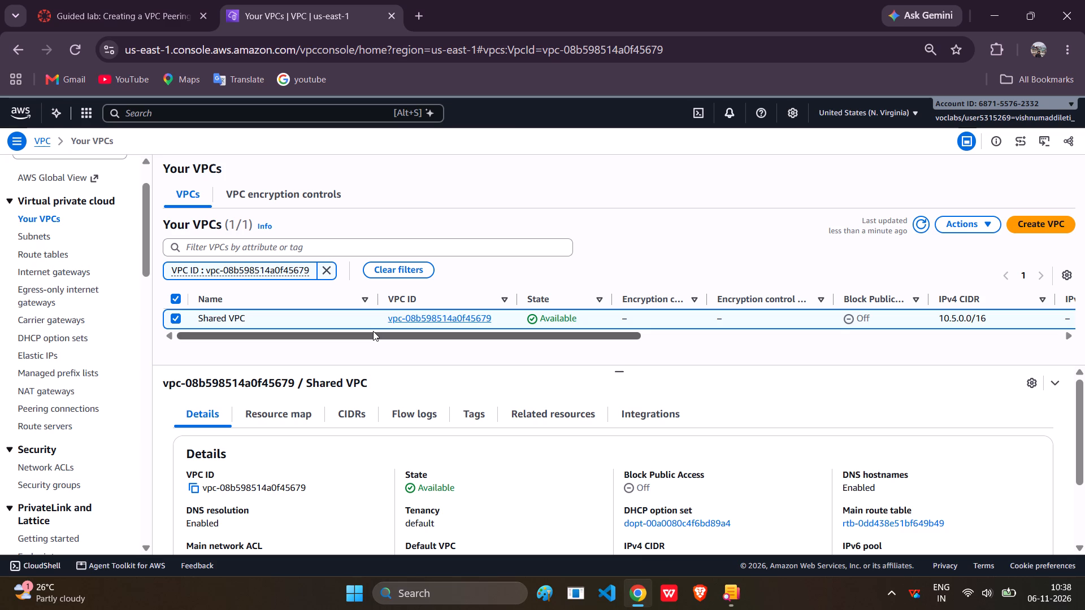
scroll(373, 331, down, 4)
scroll(373, 331, up, 1)
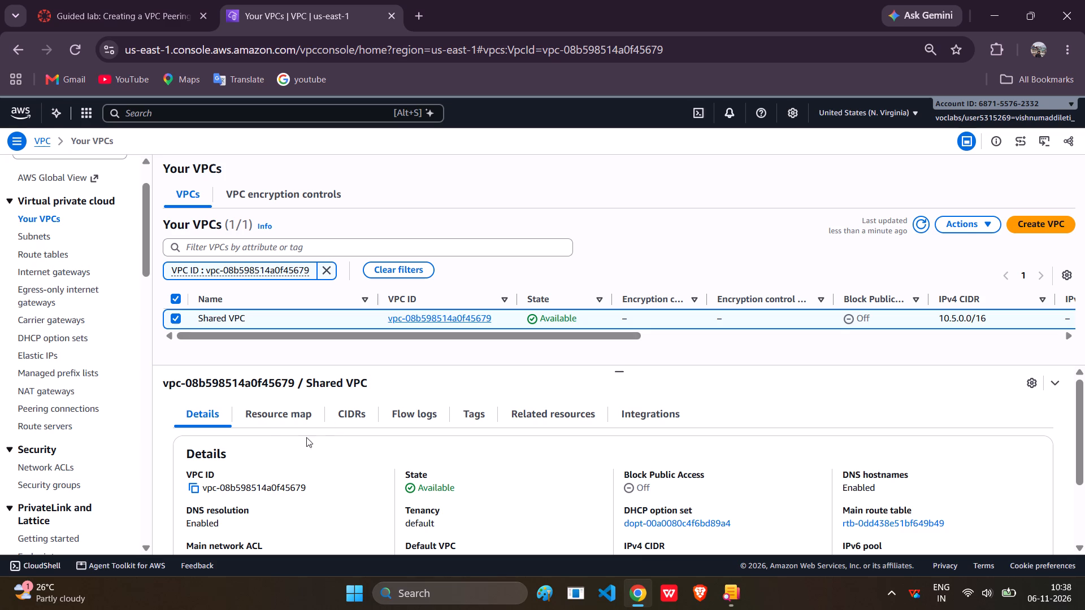
Return to the list of route tables for Task 2 of the lab.
click(49, 262)
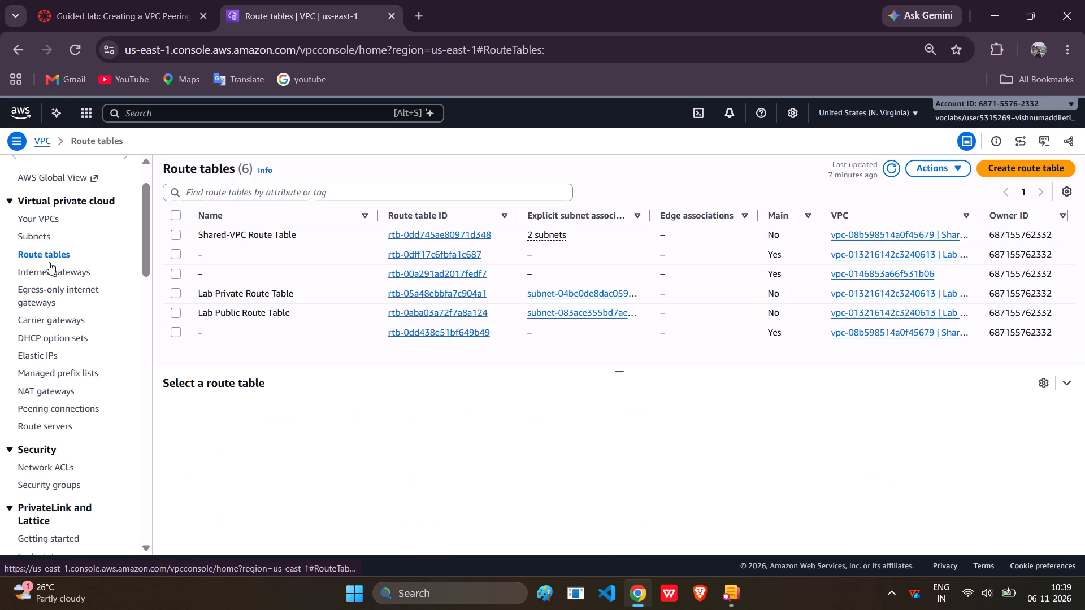
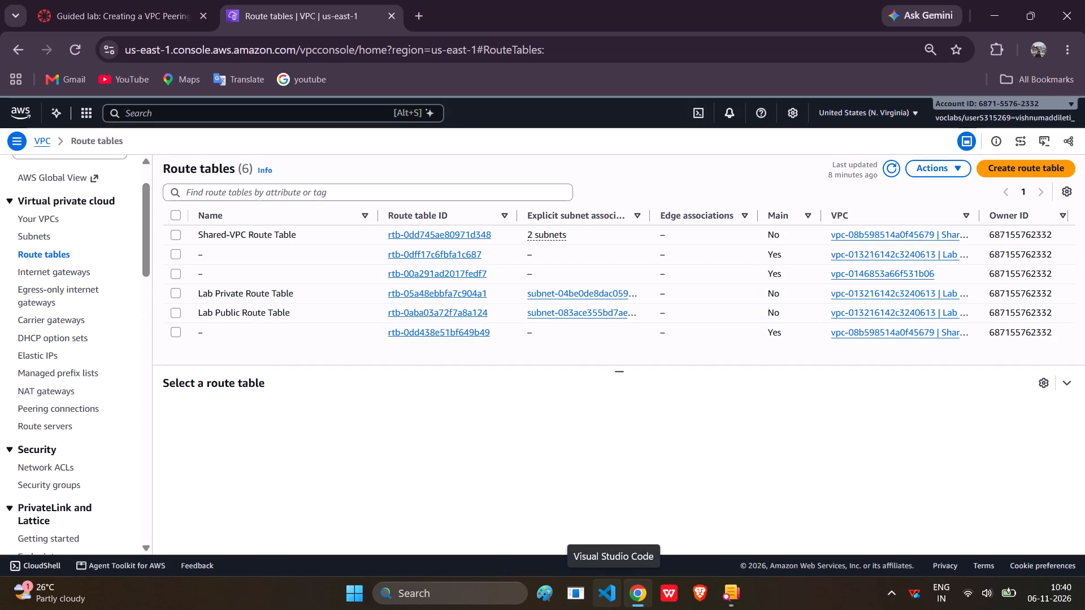
Select Lab Public Route Table, view its routes, and open them for editing.
scroll(614, 609, down, 2)
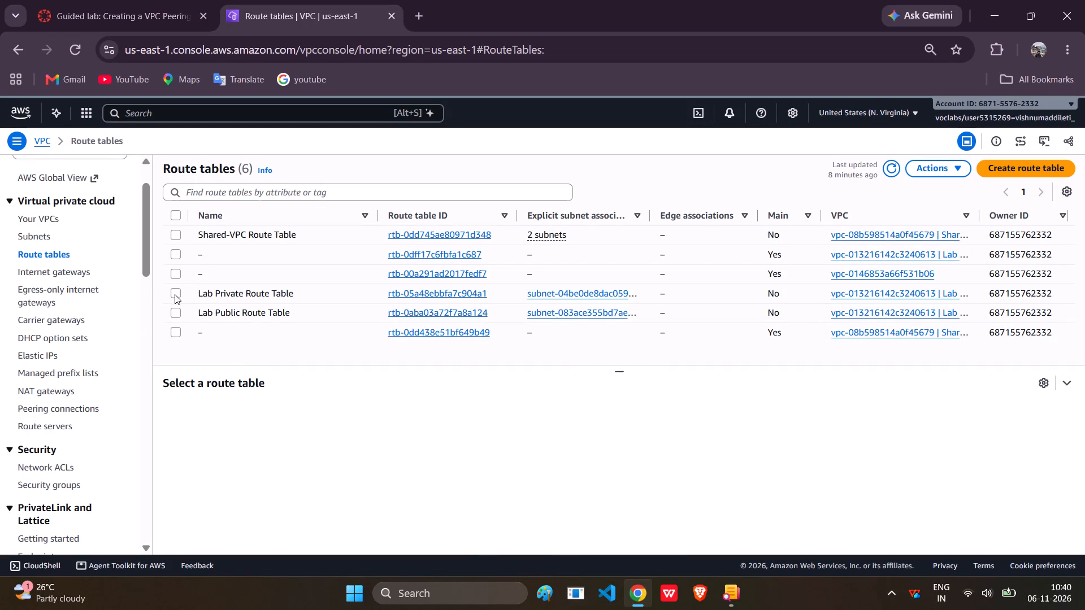
click(175, 314)
scroll(175, 314, down, 1)
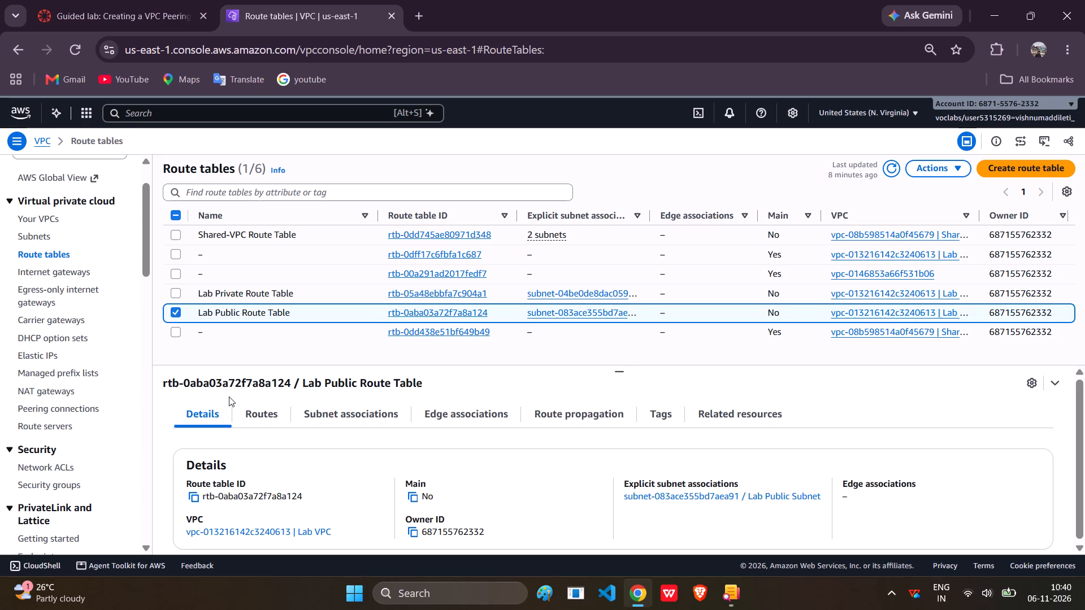
scroll(229, 396, down, 1)
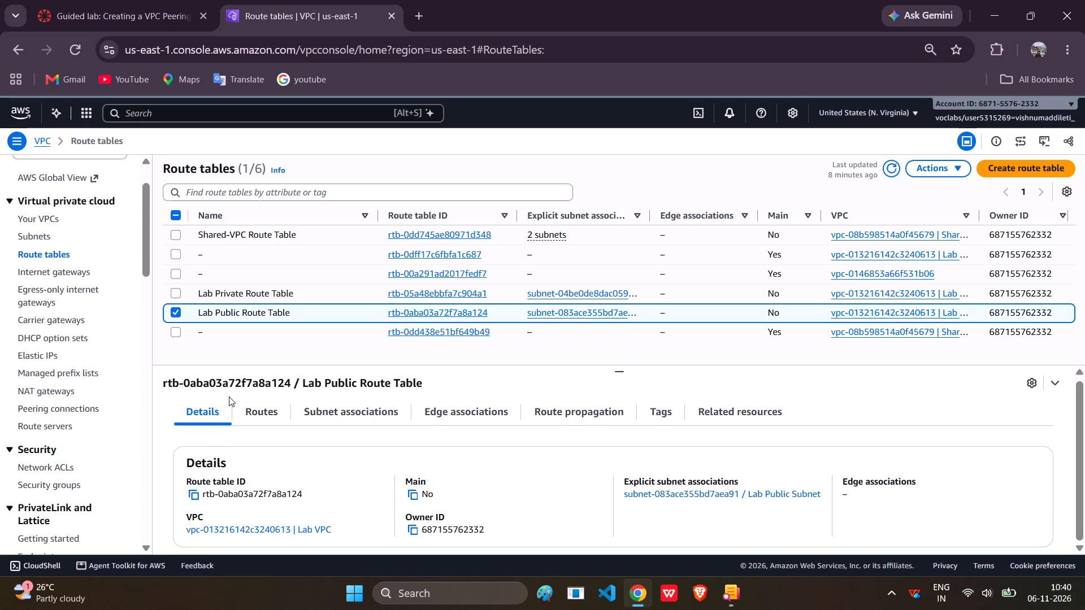
click(264, 424)
click(264, 420)
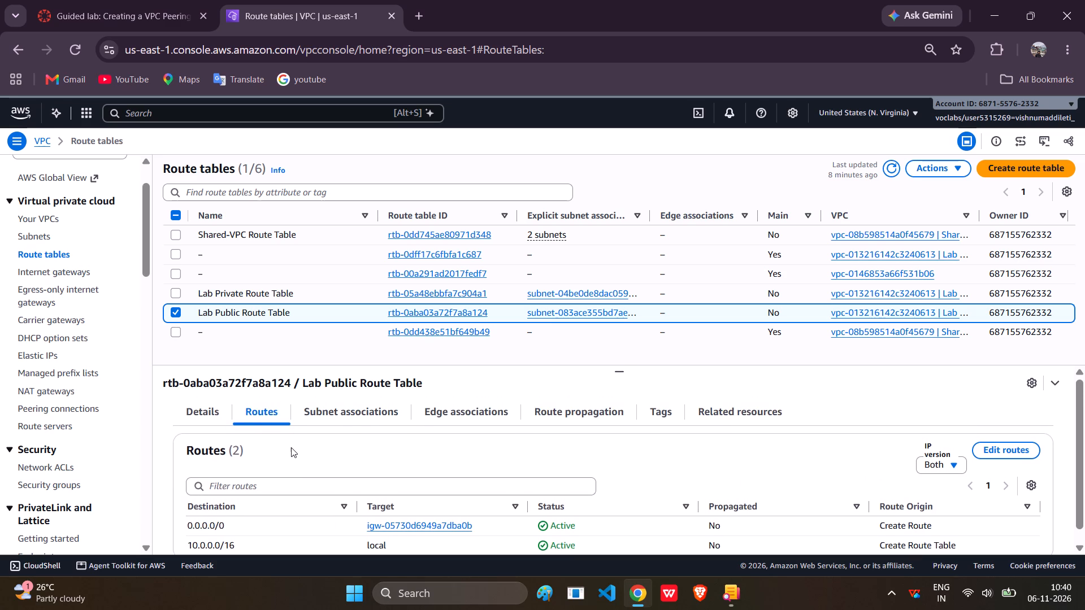
scroll(291, 447, down, 1)
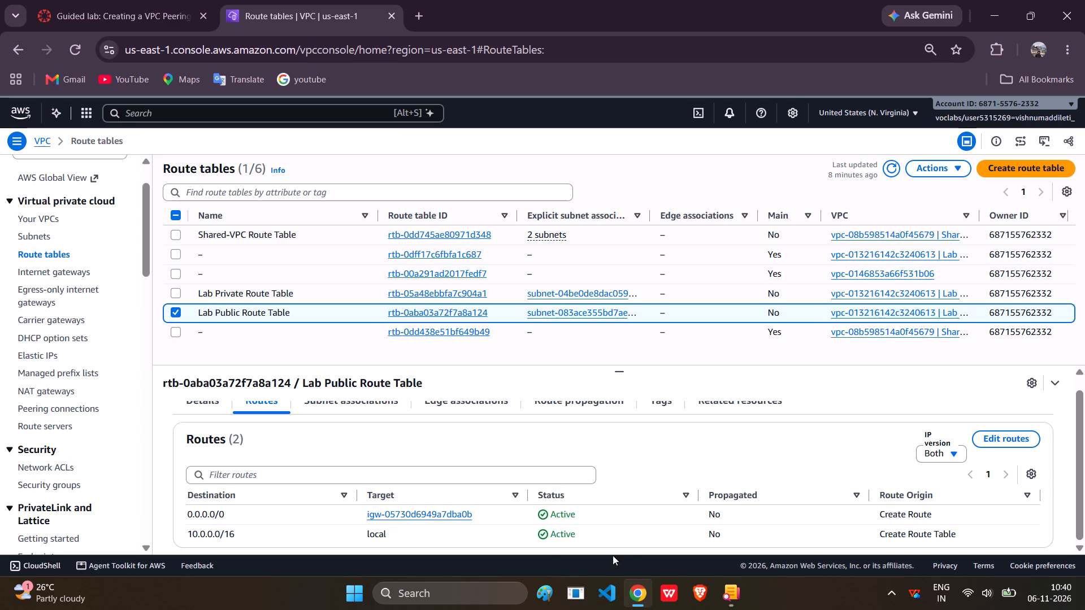
scroll(531, 429, up, 1)
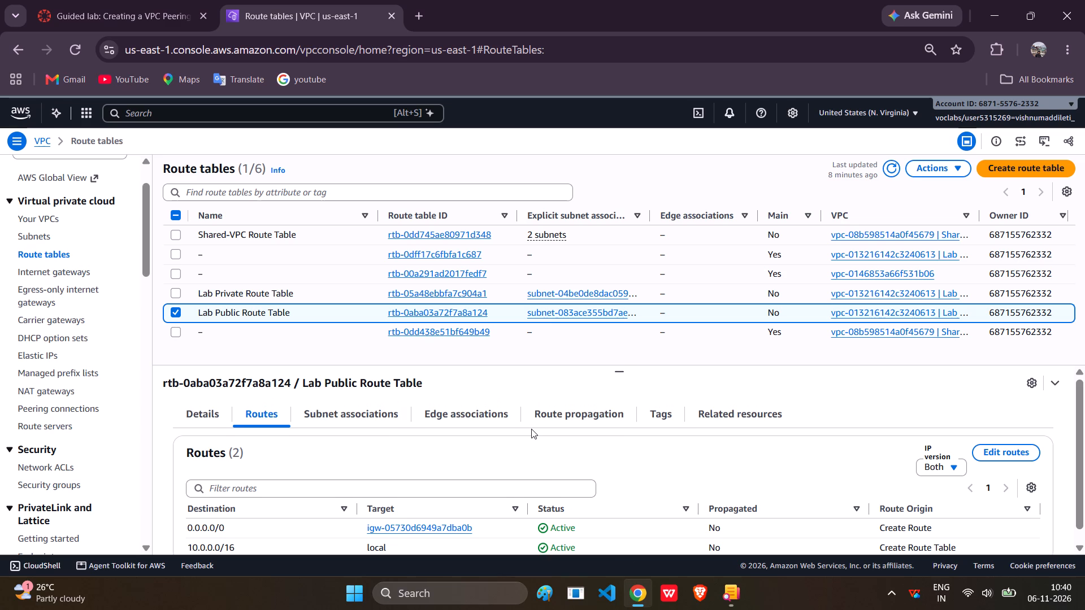
scroll(531, 429, up, 3)
scroll(703, 402, right, 1)
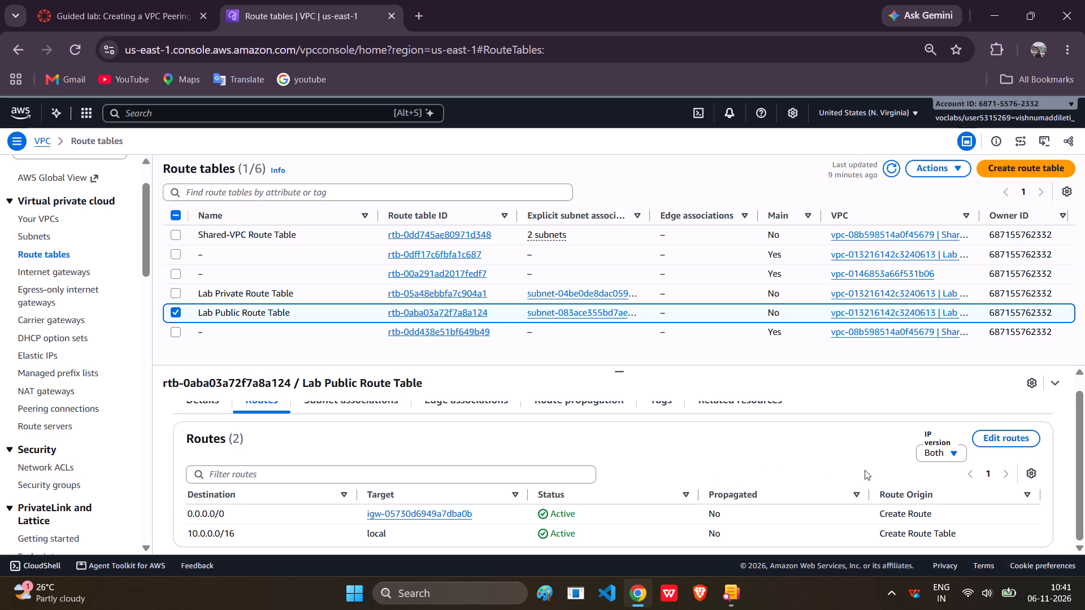
click(995, 442)
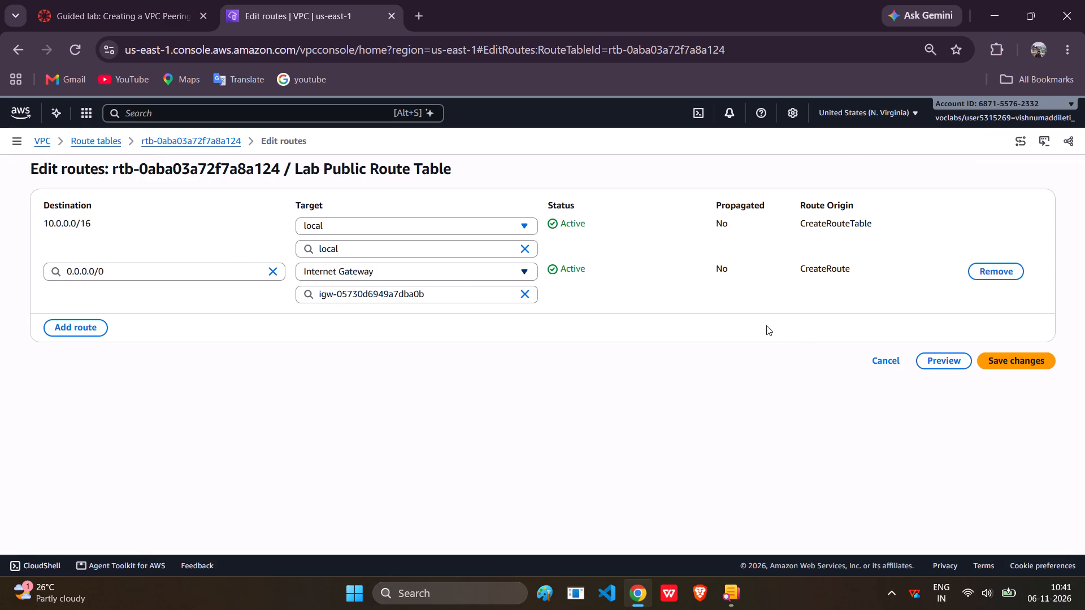
Add a route to Lab Public Route Table with destination 0.0.0.0/16, consulting step 10 of the lab instructions.
click(82, 325)
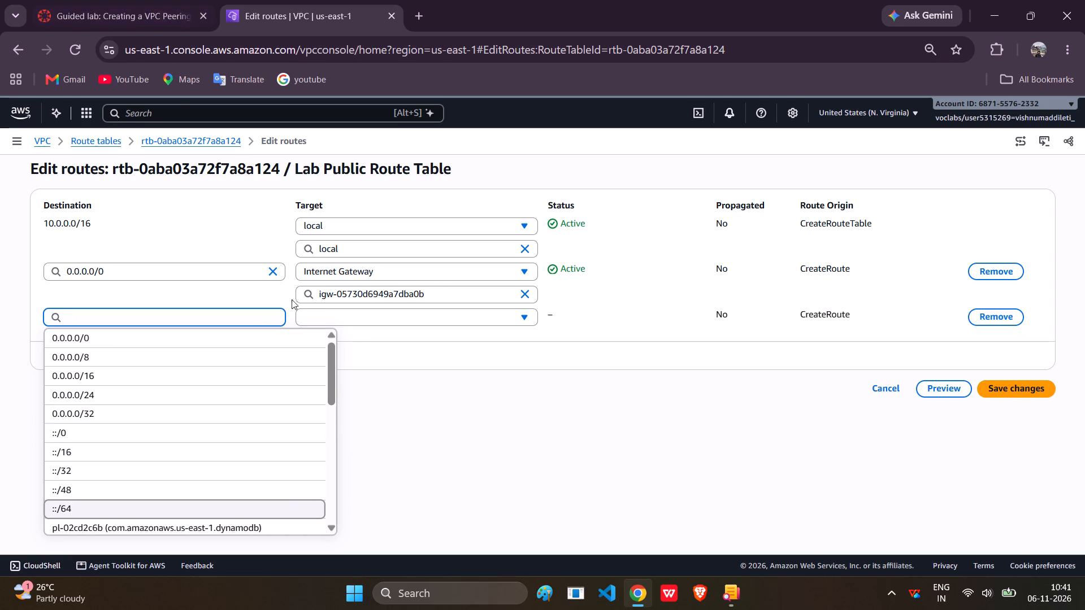
click(97, 0)
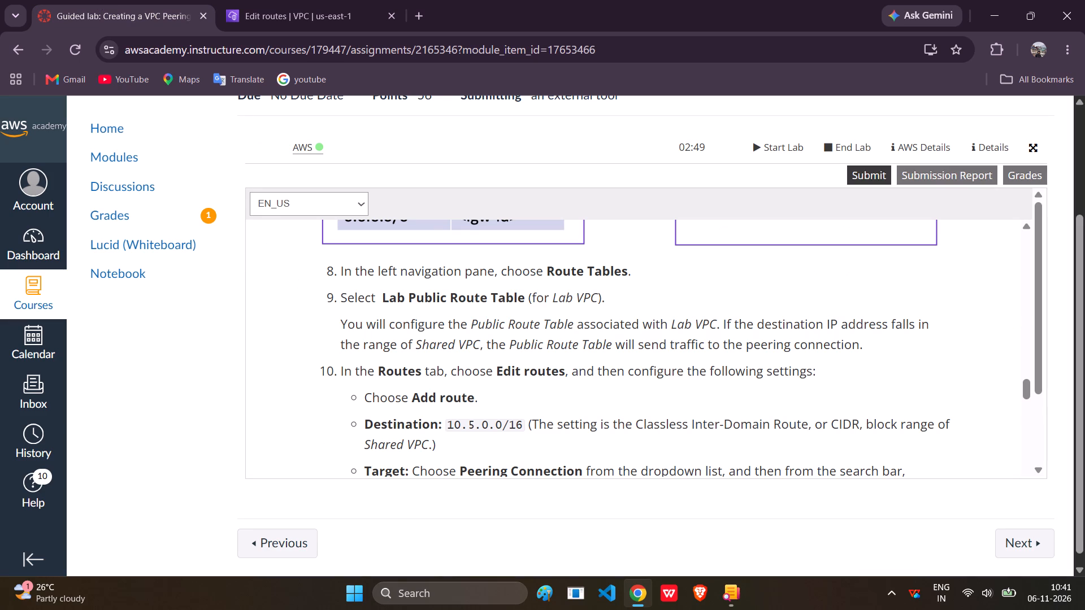
scroll(364, 375, down, 1)
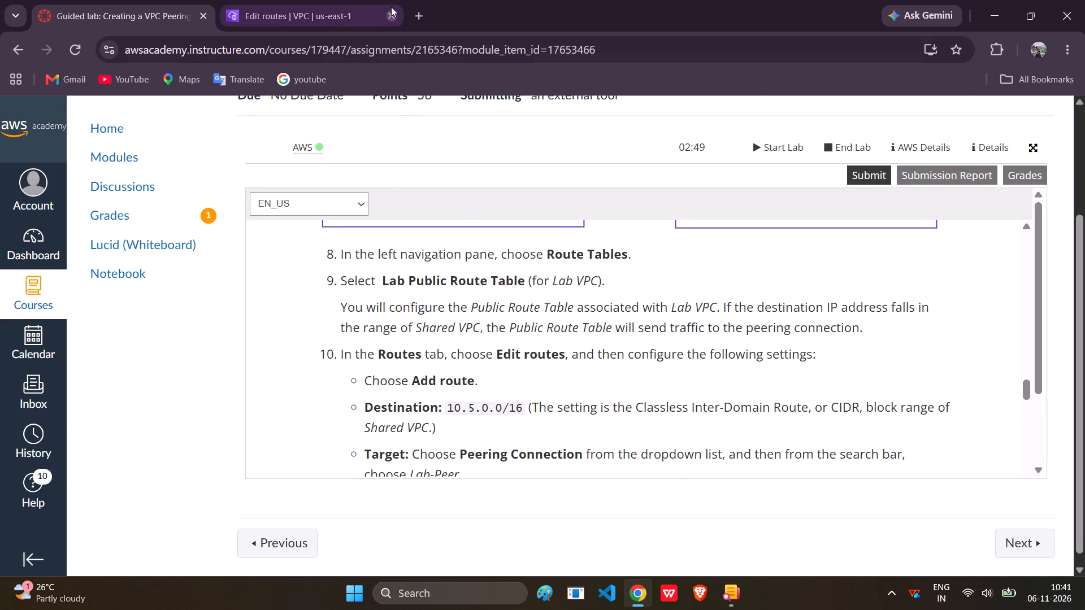
click(301, 0)
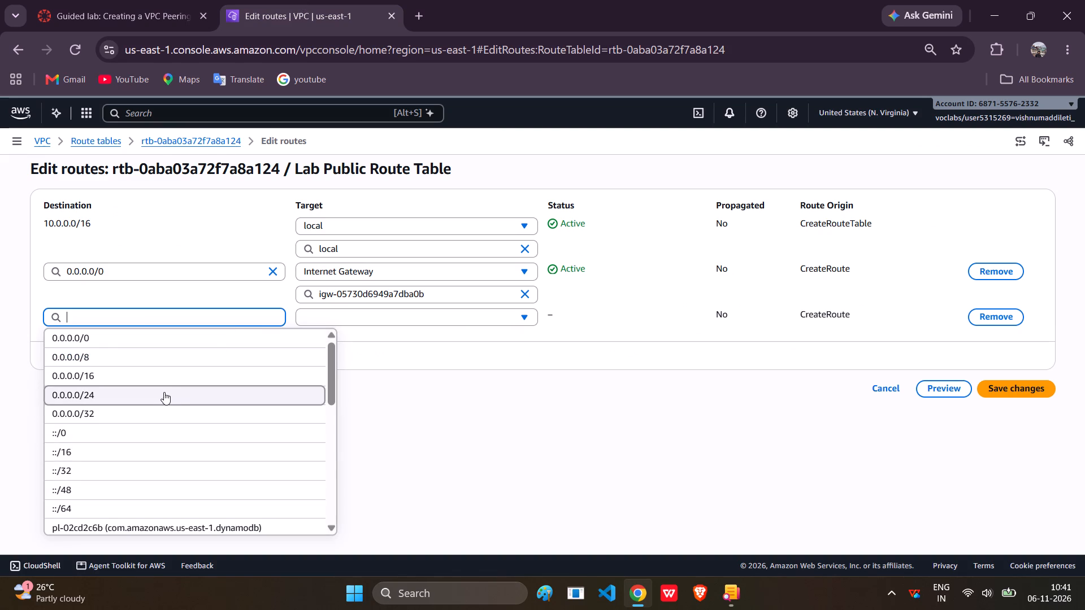
scroll(148, 447, down, 1)
scroll(148, 447, up, 1)
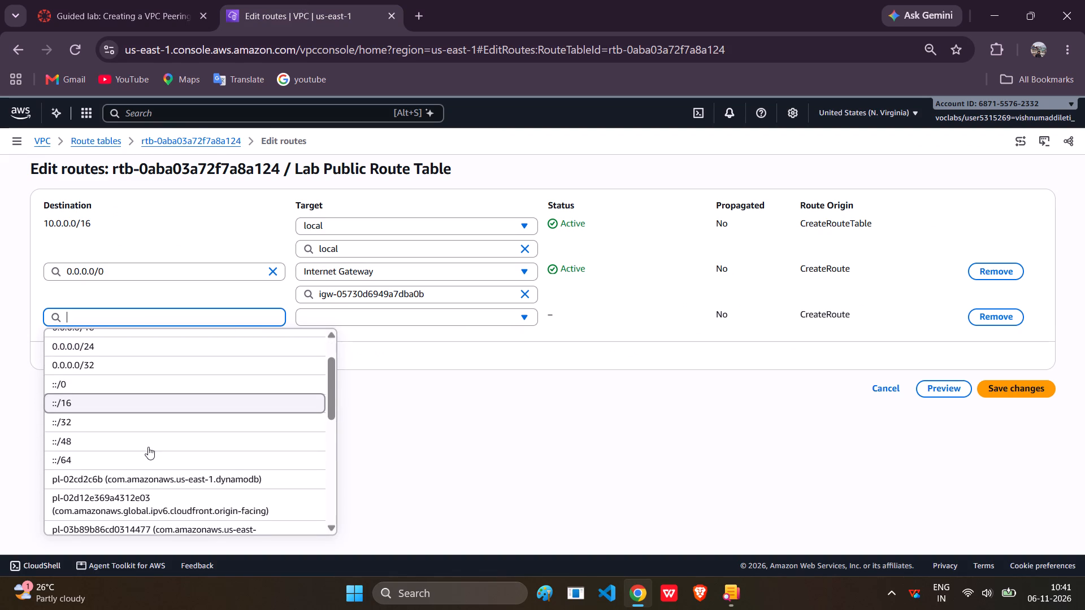
scroll(148, 447, up, 1)
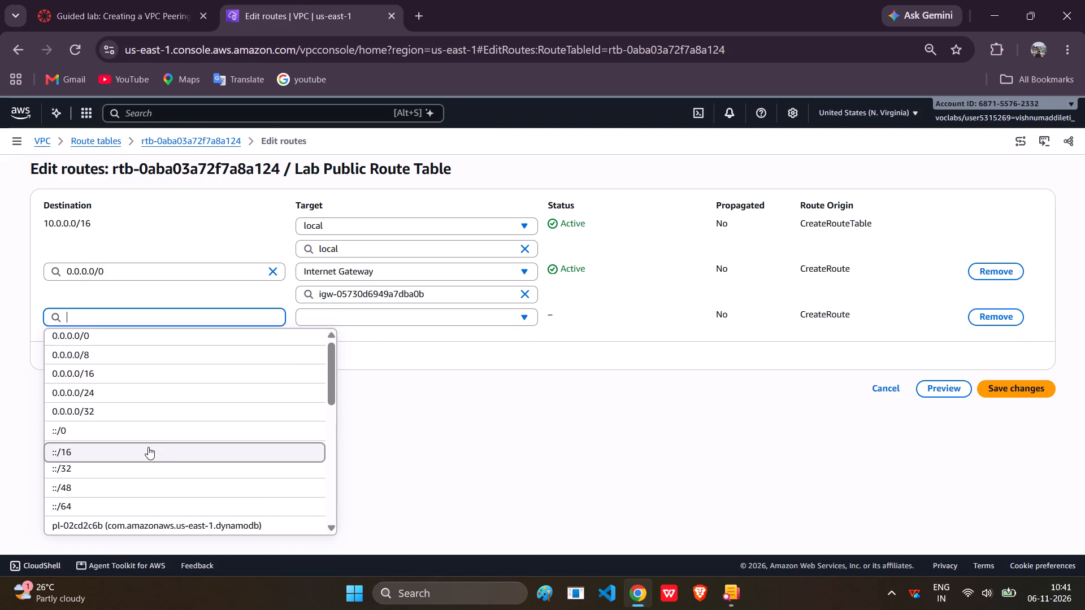
scroll(148, 447, up, 1)
click(140, 376)
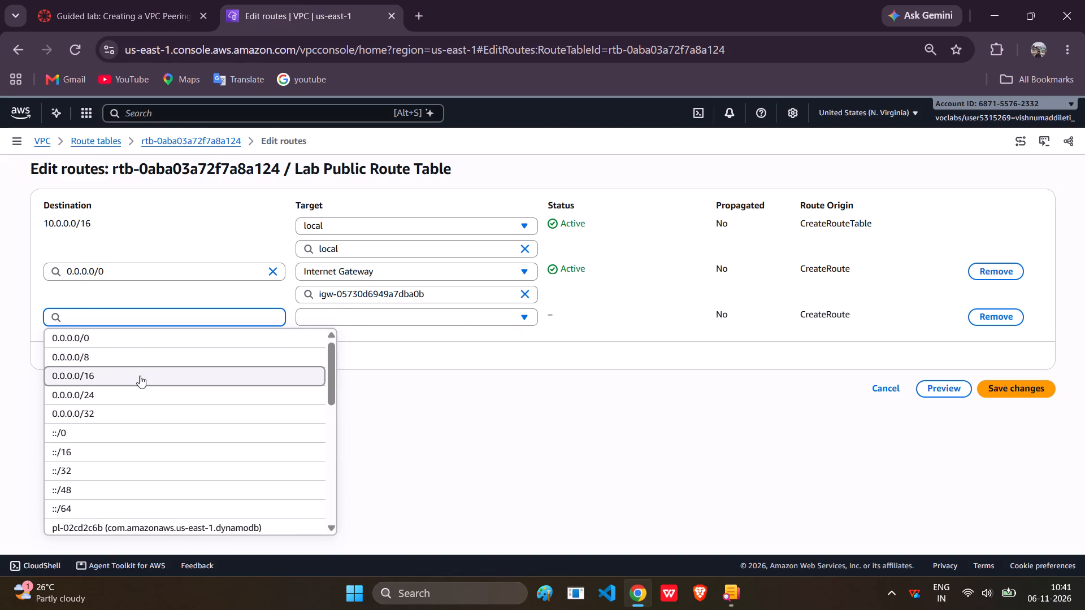
Recheck the destination and target settings in lab step 10, and look through the suggested destinations for the new route.
click(141, 0)
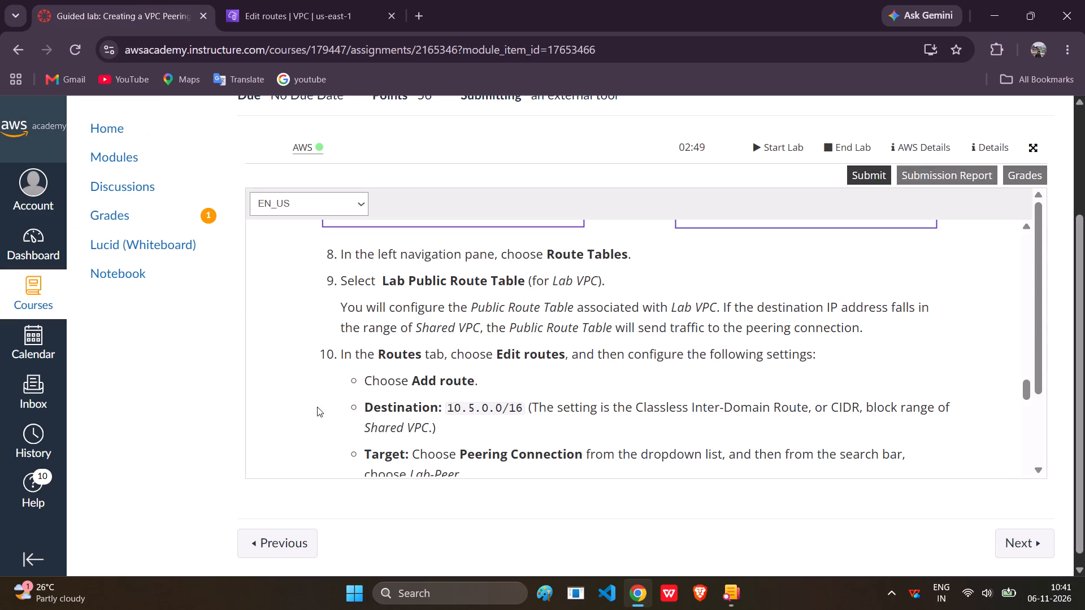
scroll(366, 430, down, 2)
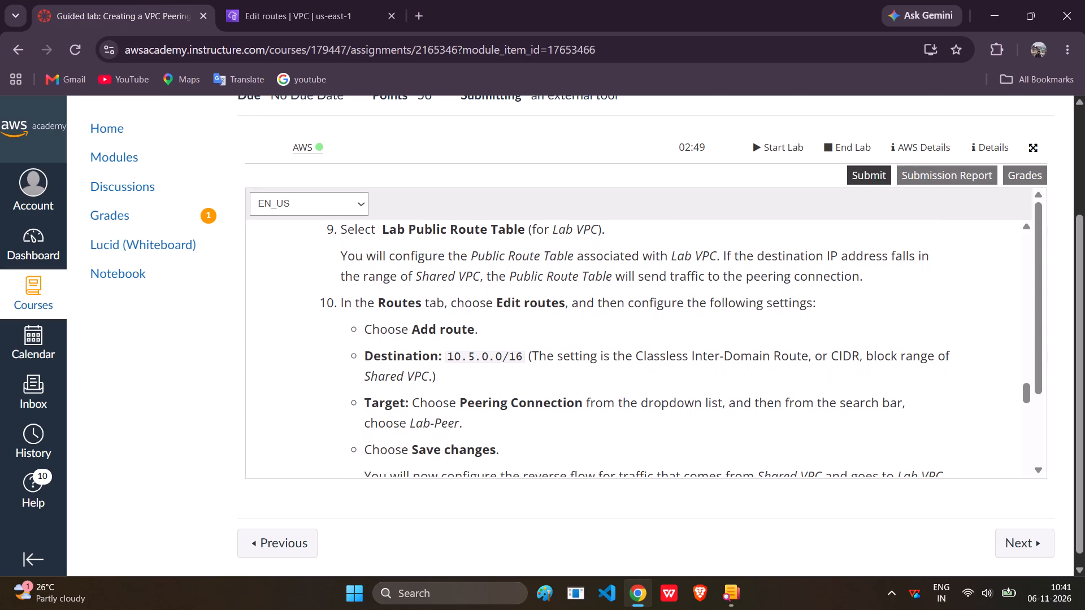
click(318, 6)
scroll(177, 403, down, 1)
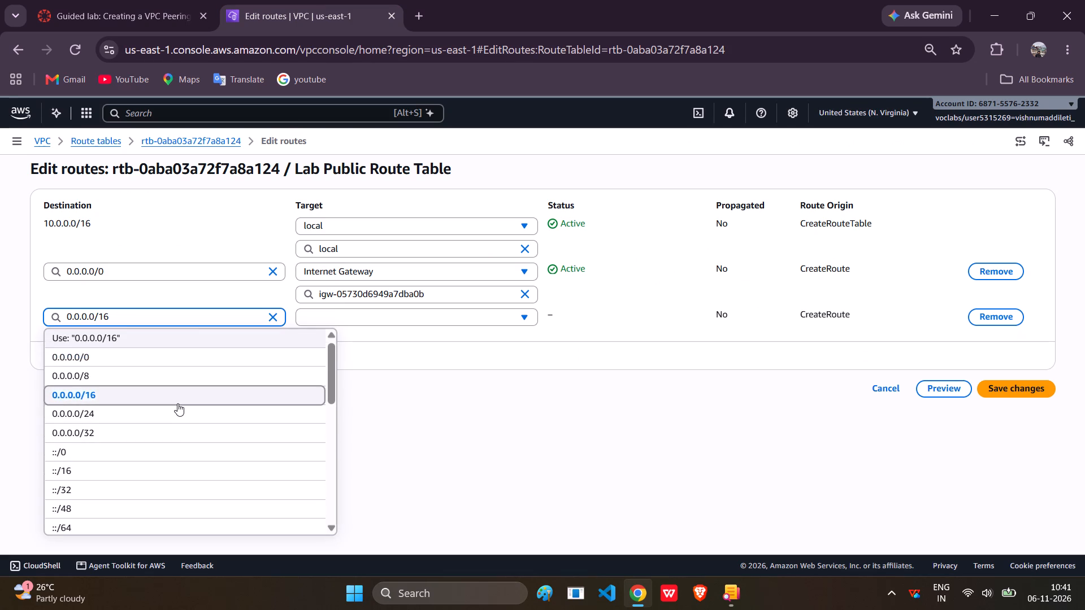
scroll(177, 403, down, 8)
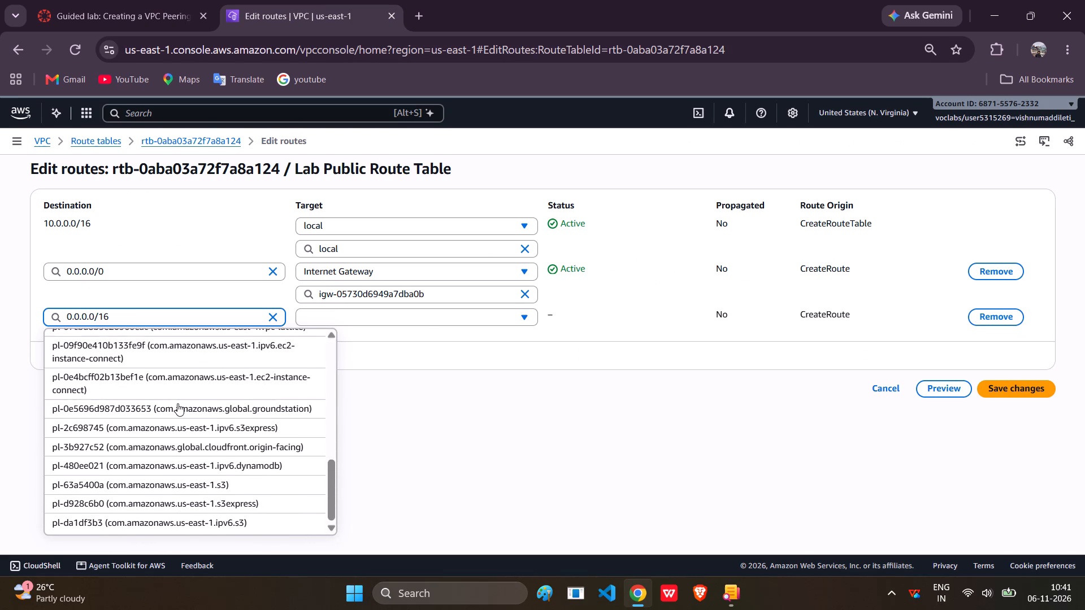
scroll(177, 403, up, 8)
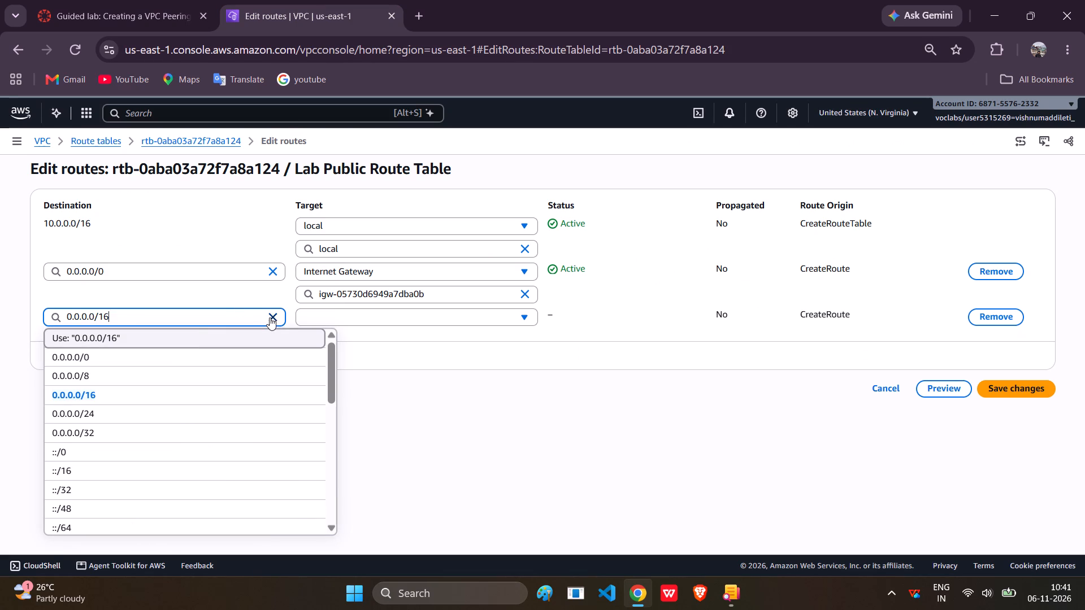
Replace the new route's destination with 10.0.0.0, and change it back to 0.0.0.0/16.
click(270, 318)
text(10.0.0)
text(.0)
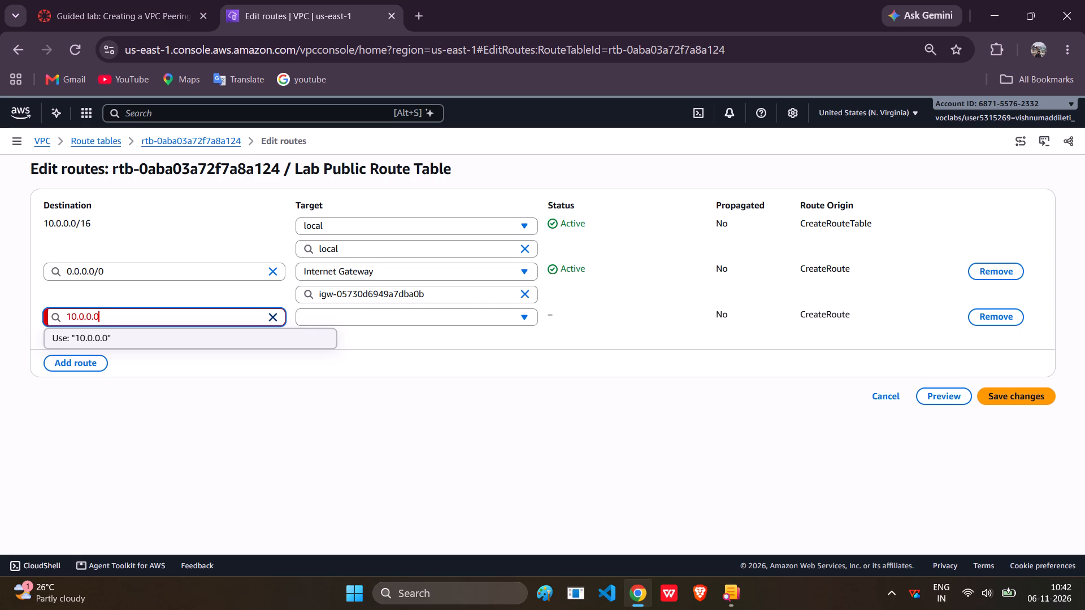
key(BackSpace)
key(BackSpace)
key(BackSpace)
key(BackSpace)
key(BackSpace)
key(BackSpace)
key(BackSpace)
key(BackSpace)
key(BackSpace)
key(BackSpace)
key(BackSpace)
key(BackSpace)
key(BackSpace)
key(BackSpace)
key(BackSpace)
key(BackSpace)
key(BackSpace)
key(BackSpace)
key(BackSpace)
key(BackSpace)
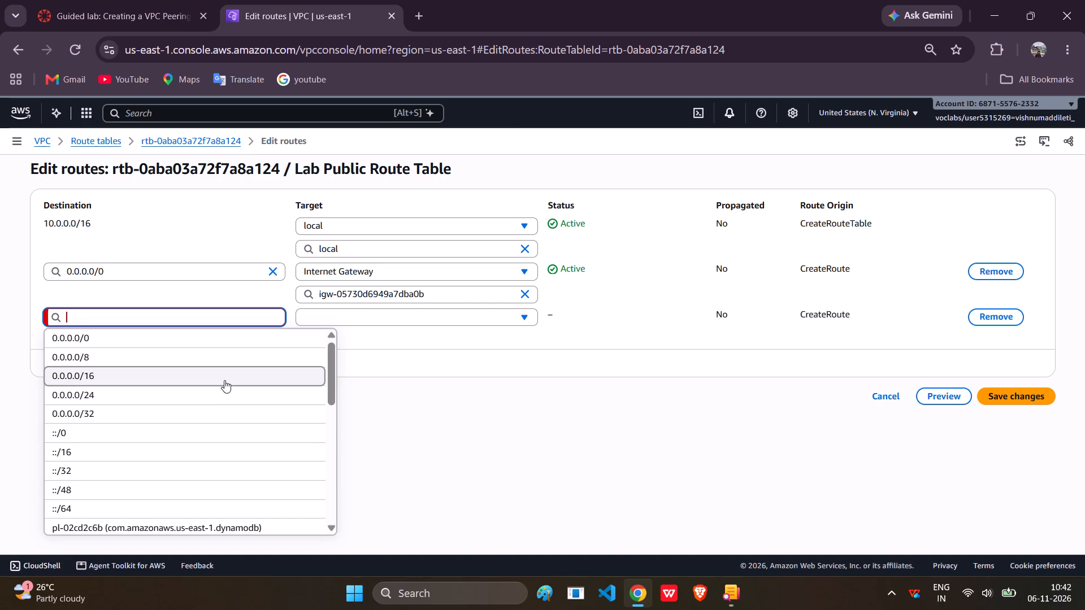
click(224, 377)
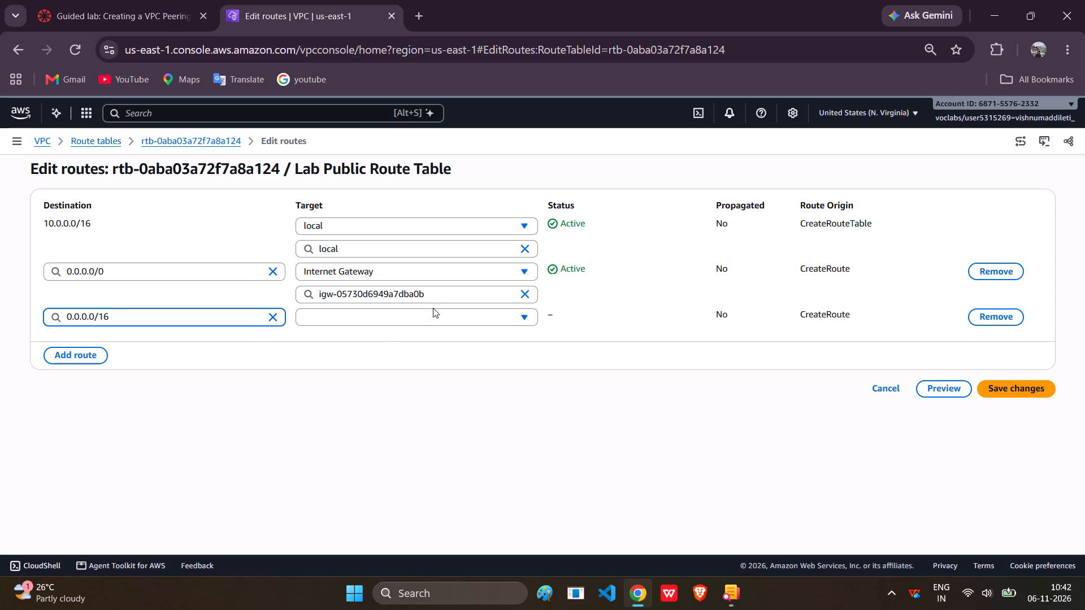
Set the new route's target to the Lab-Peer peering connection, check the lab instructions, and save the route changes.
click(461, 319)
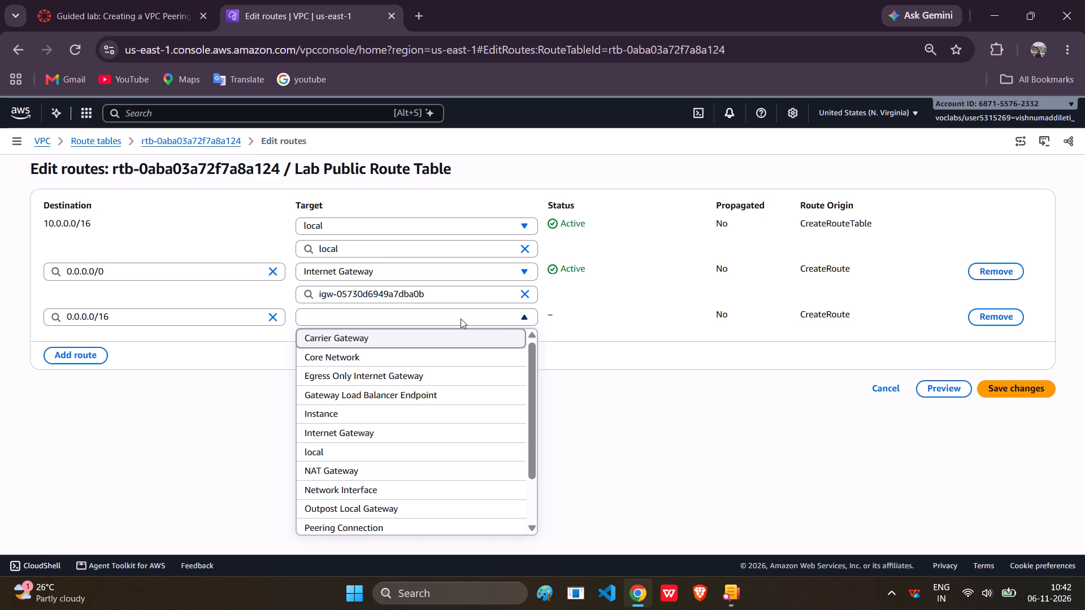
click(405, 526)
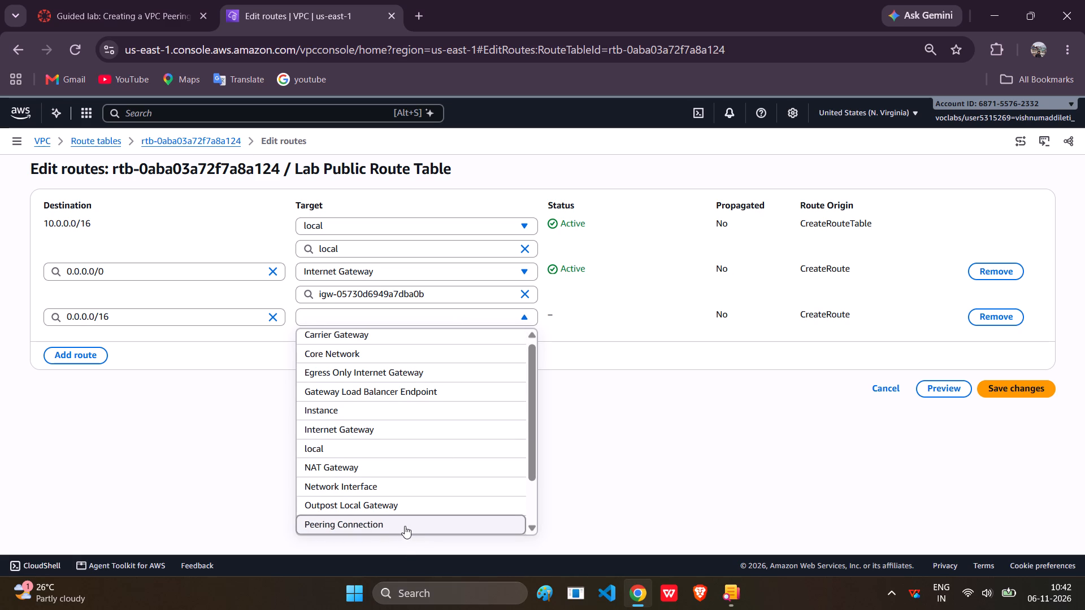
click(437, 349)
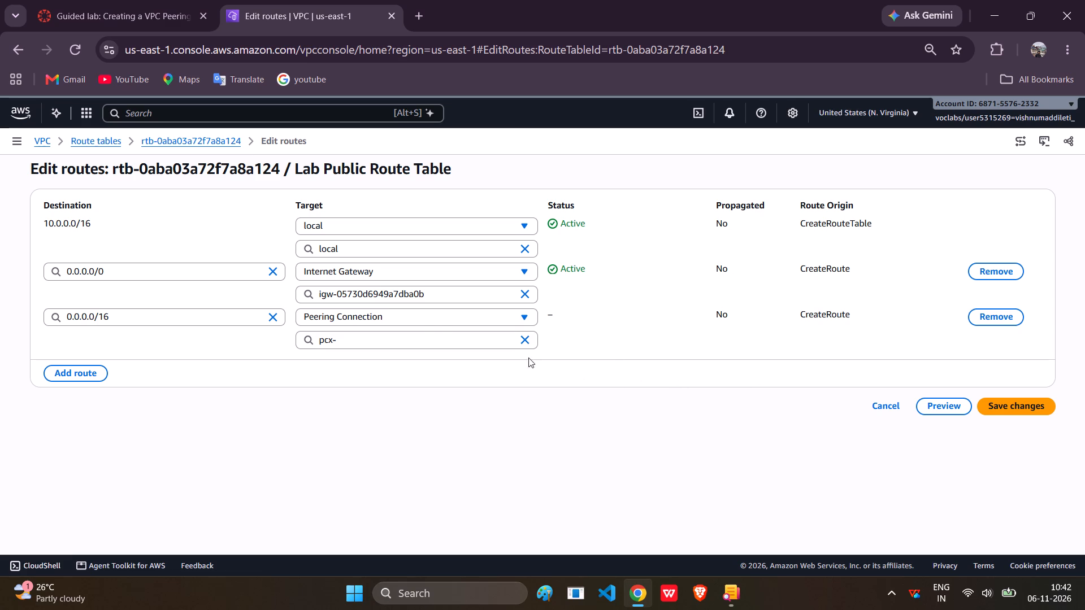
click(402, 337)
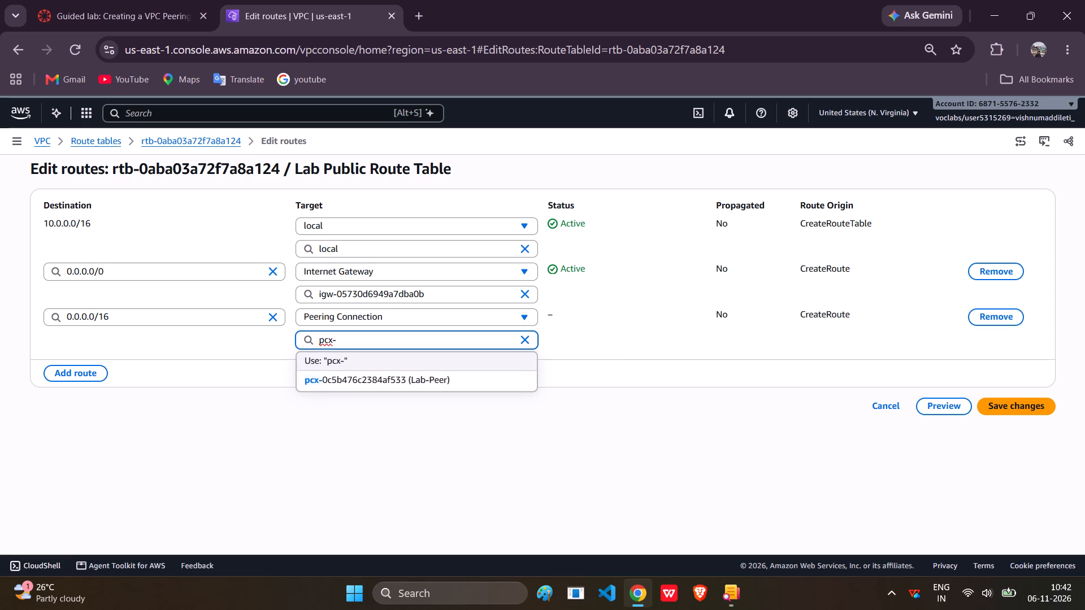
click(419, 375)
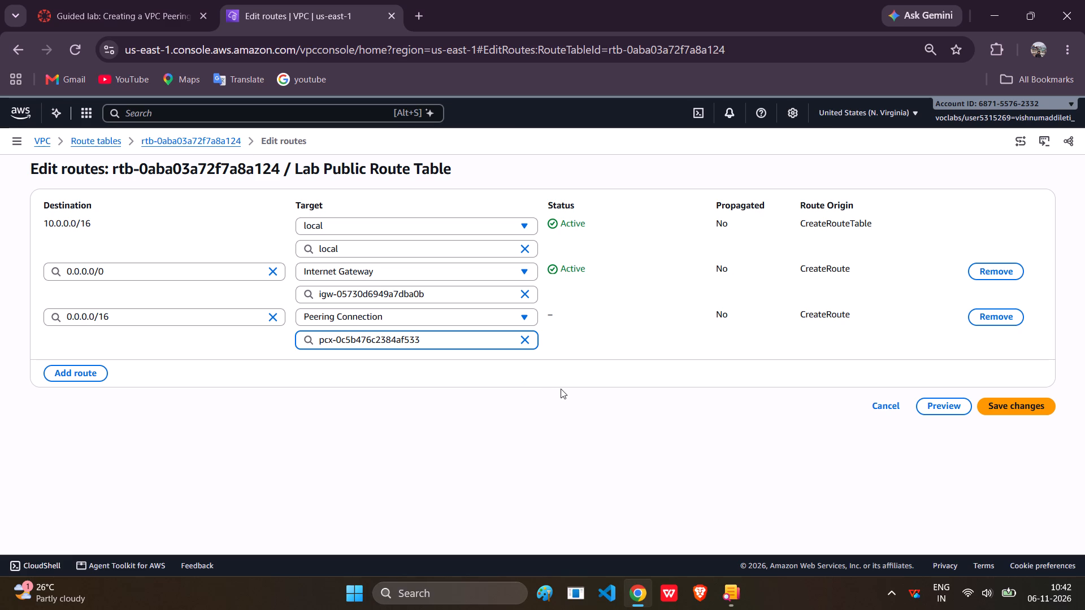
click(98, 3)
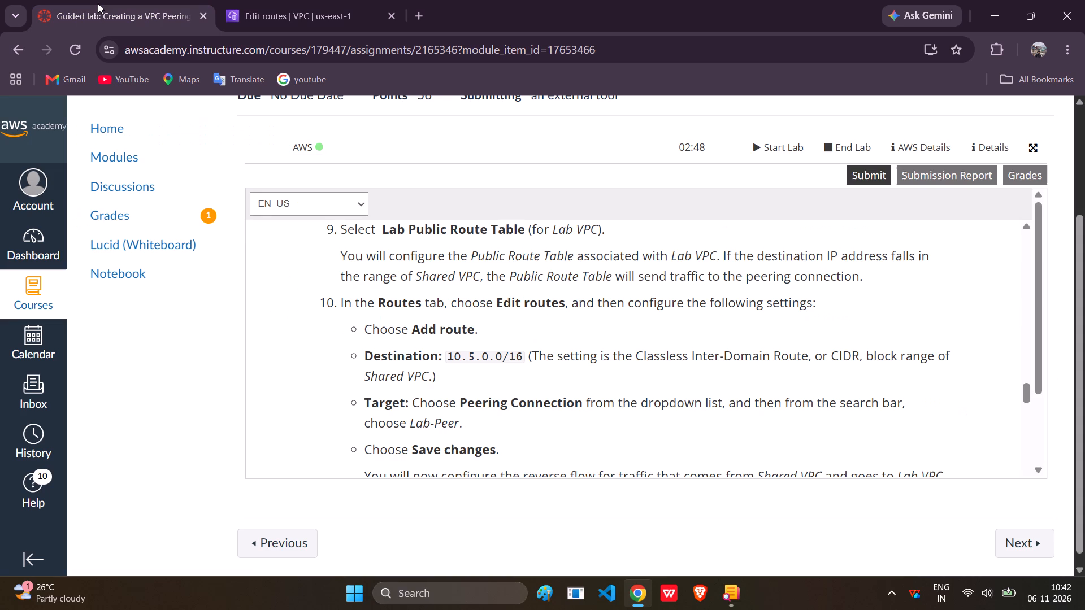
scroll(453, 368, down, 2)
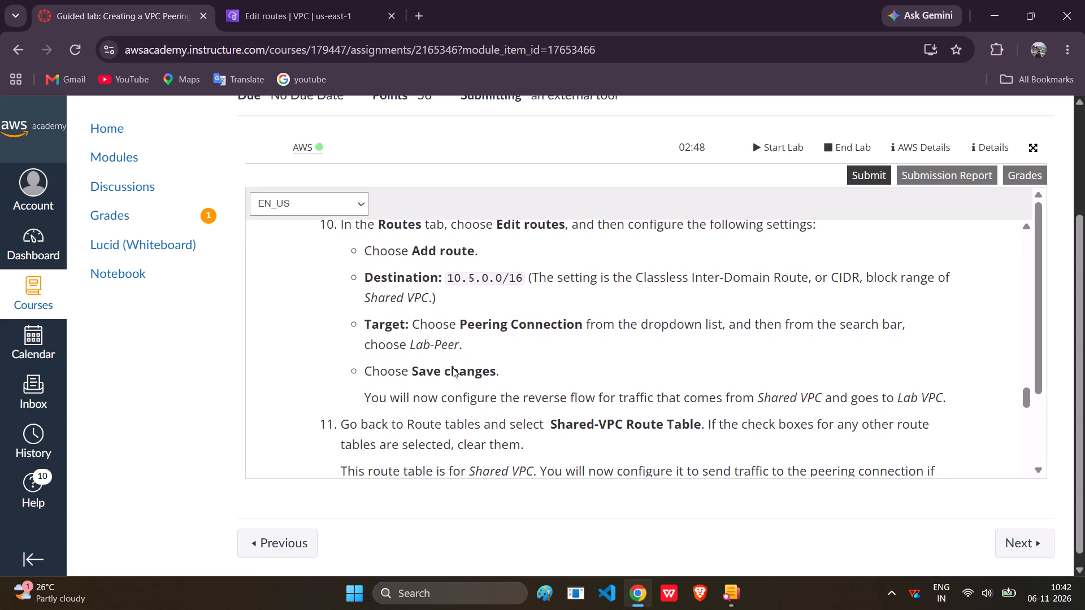
click(268, 7)
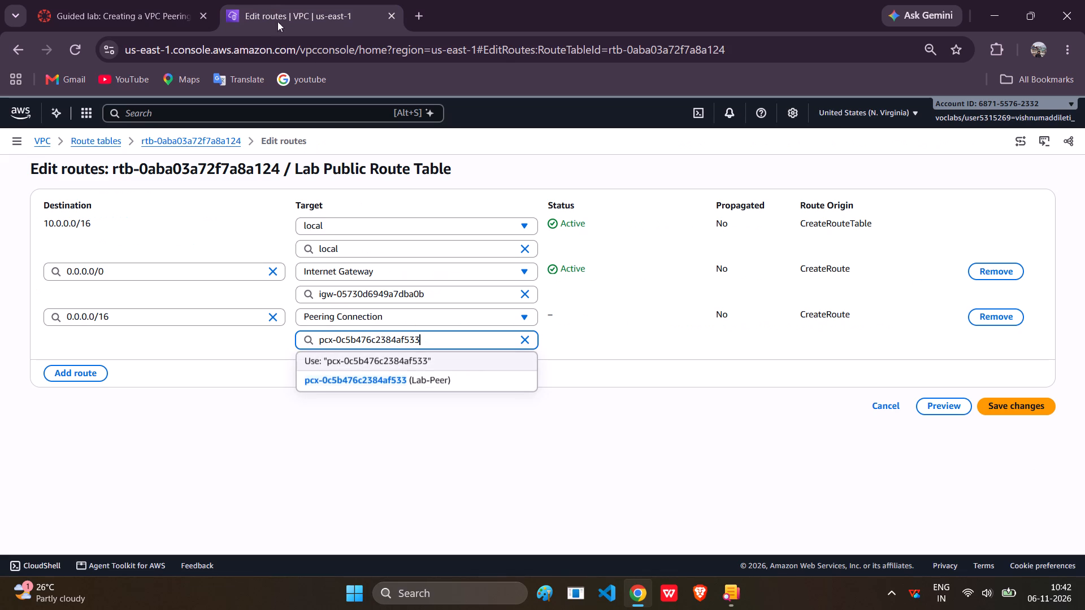
click(1025, 408)
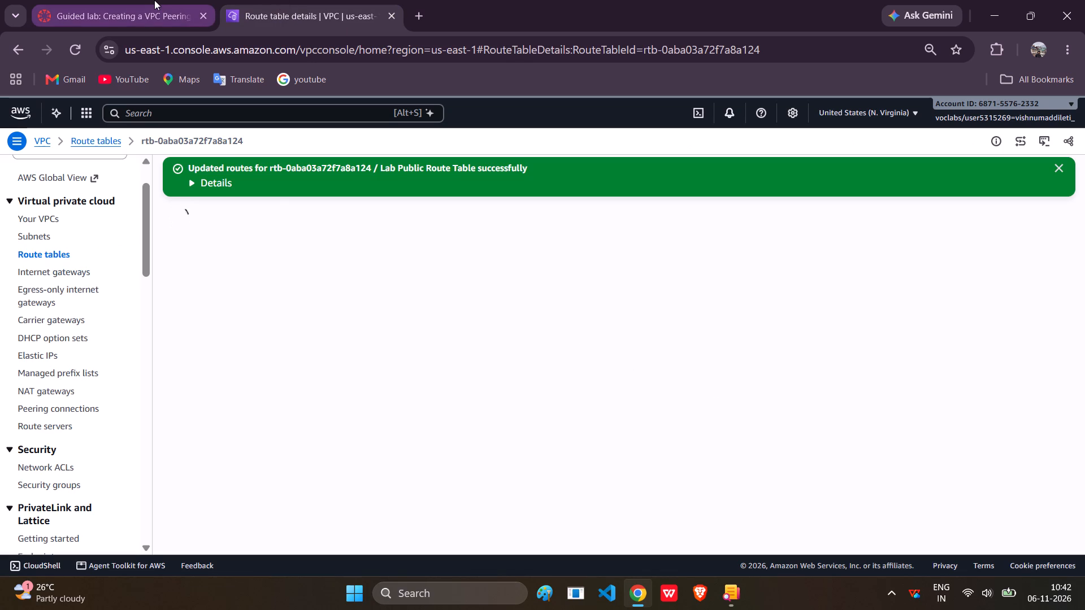
Following lab step 11, select only Shared-VPC Route Table in the route tables list and open its routes for editing.
click(63, 0)
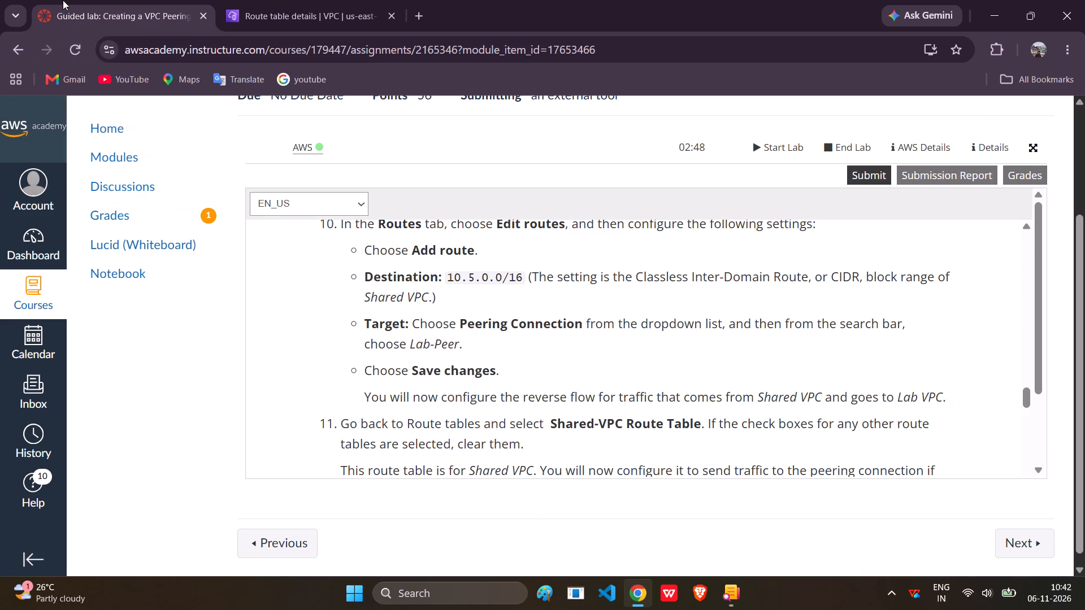
scroll(380, 324, down, 1)
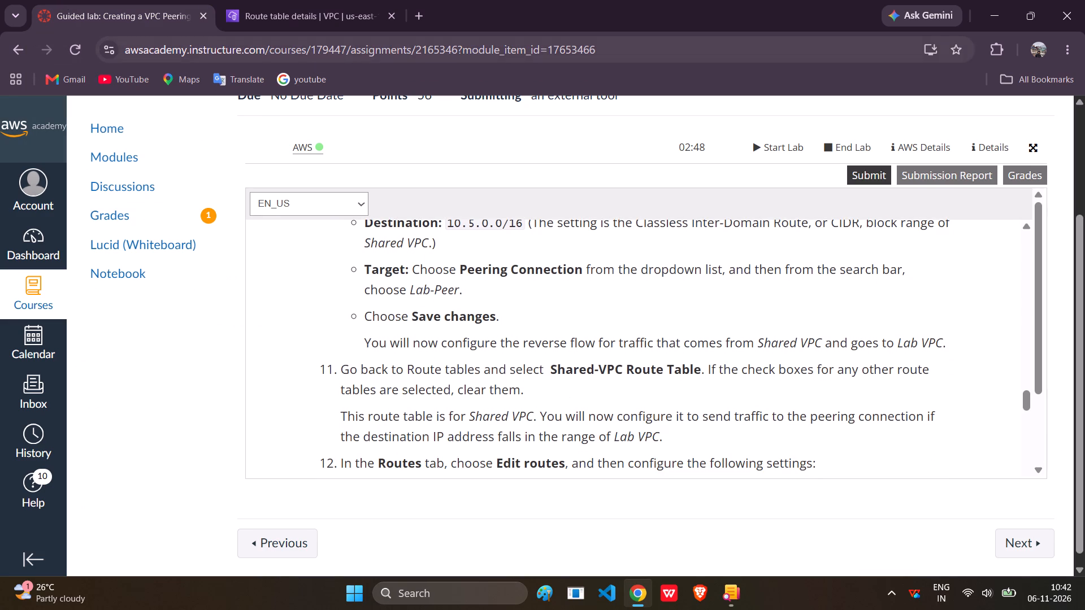
click(307, 0)
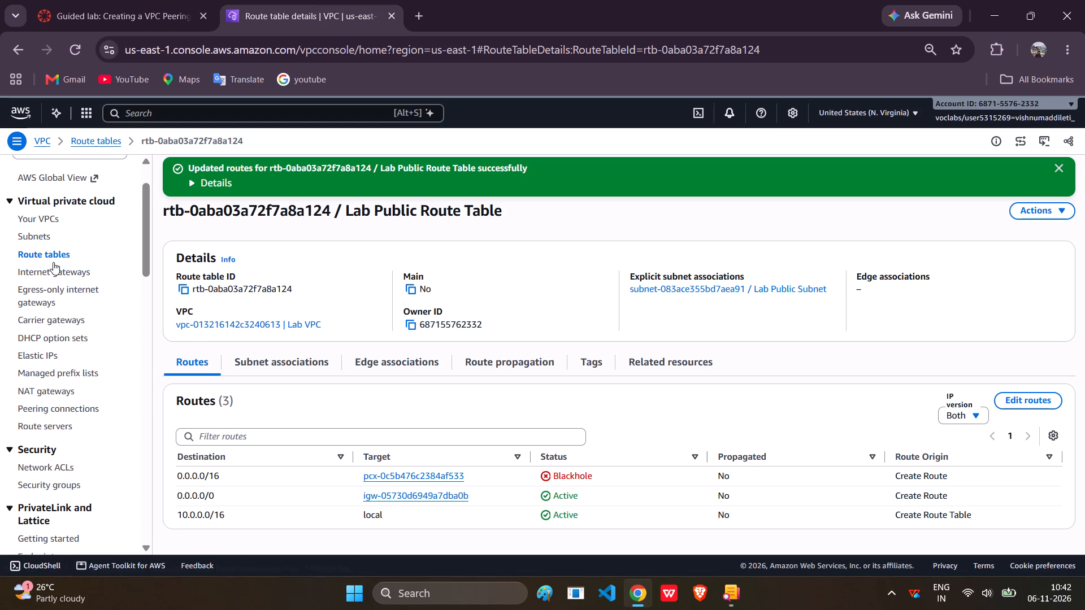
click(53, 240)
click(62, 253)
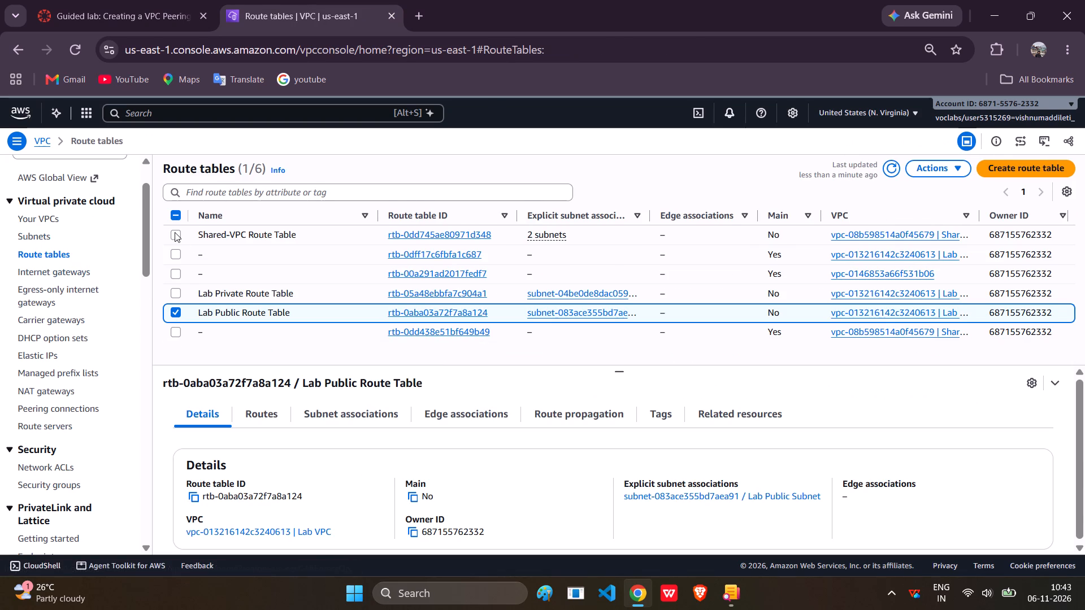
click(175, 232)
click(172, 313)
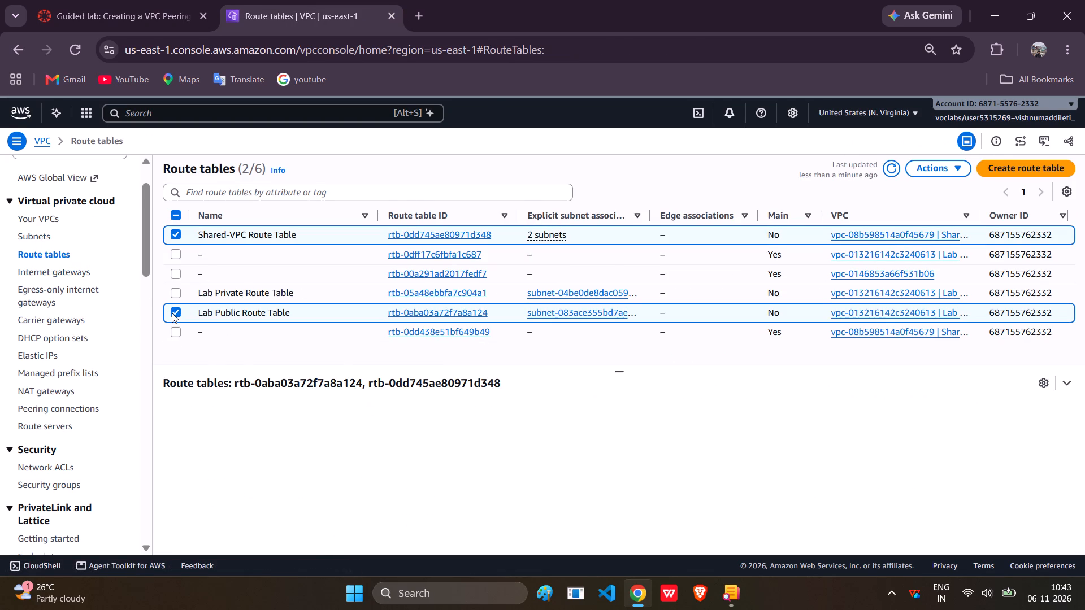
drag(250, 427, 255, 421)
click(255, 421)
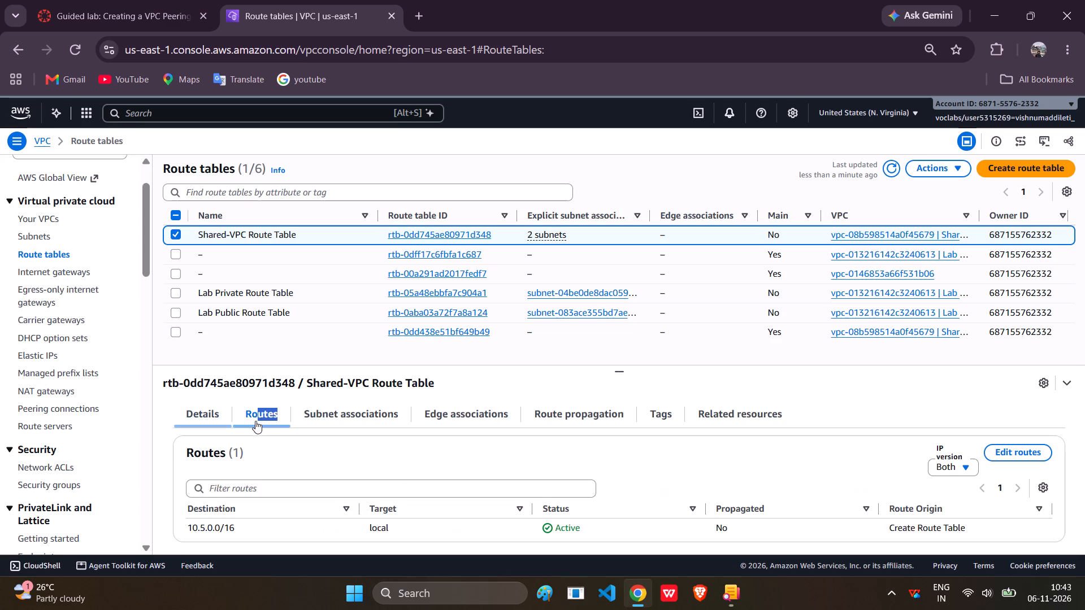
scroll(255, 421, down, 1)
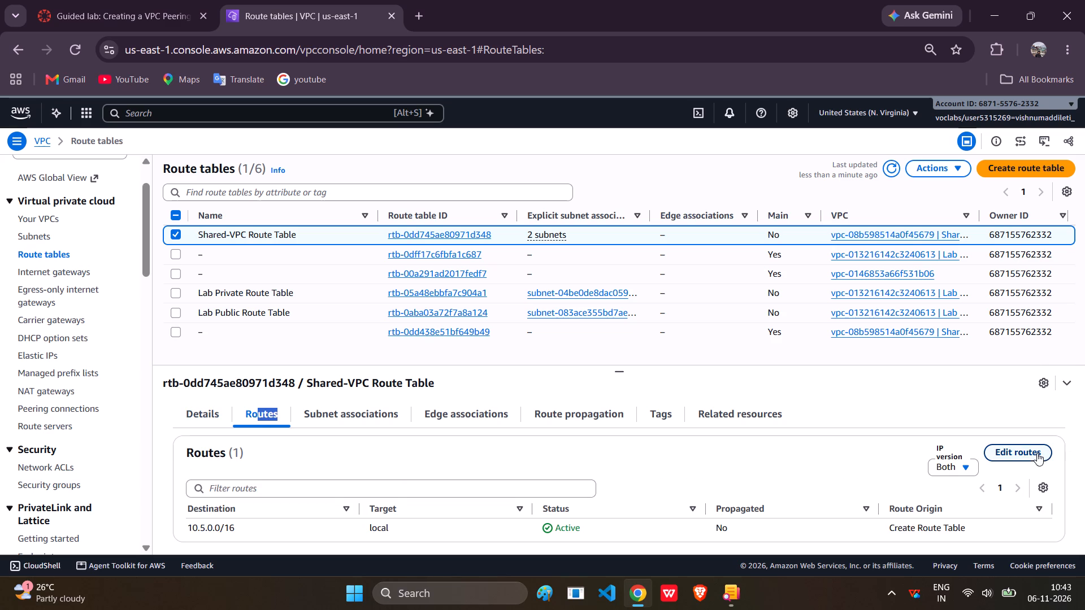
click(1022, 447)
Add a route to Shared-VPC Route Table with destination 0.0.0.0/16, consulting step 12 of the lab instructions.
click(89, 0)
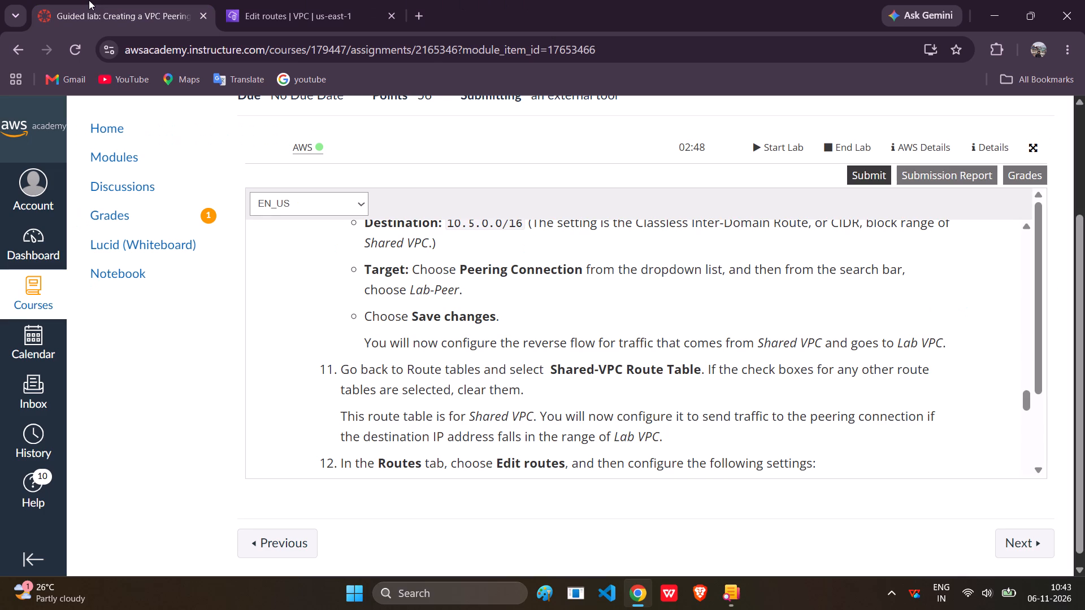
scroll(411, 369, down, 3)
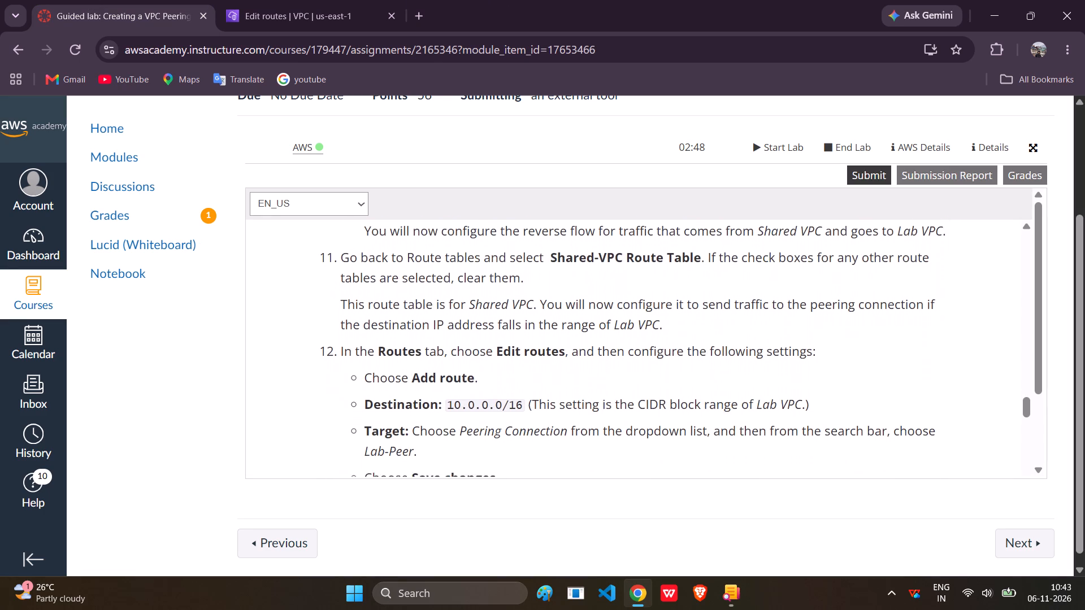
scroll(411, 369, down, 1)
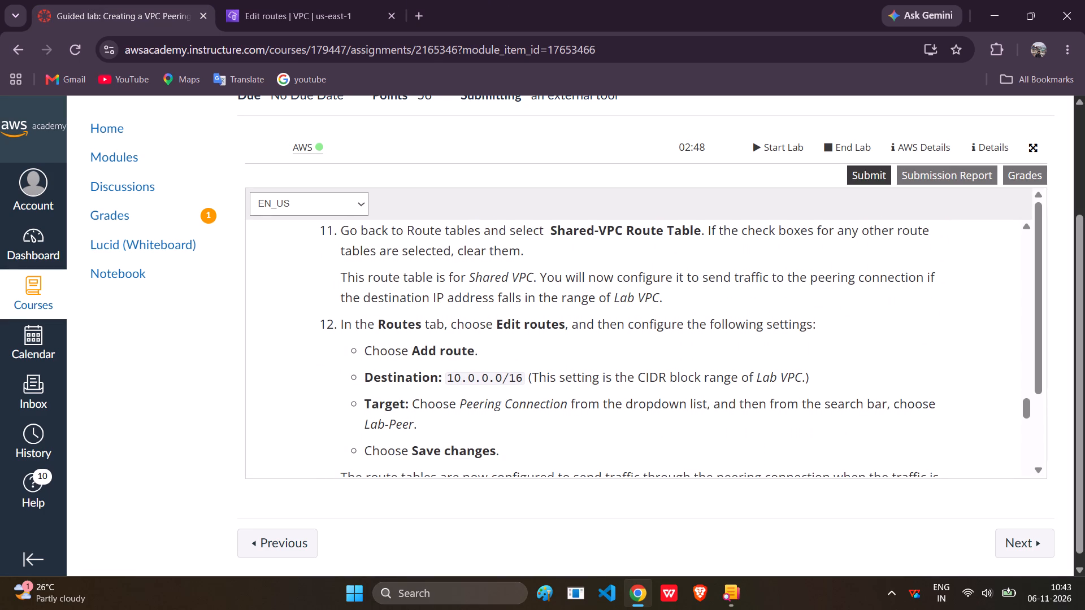
scroll(470, 346, up, 3)
scroll(470, 346, down, 1)
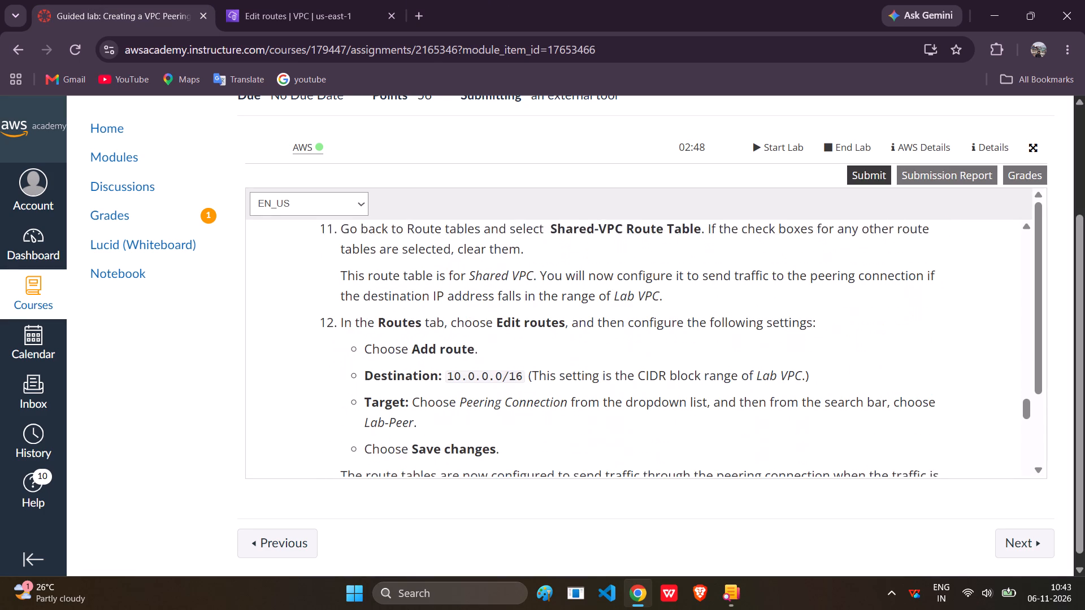
scroll(470, 346, down, 2)
click(321, 0)
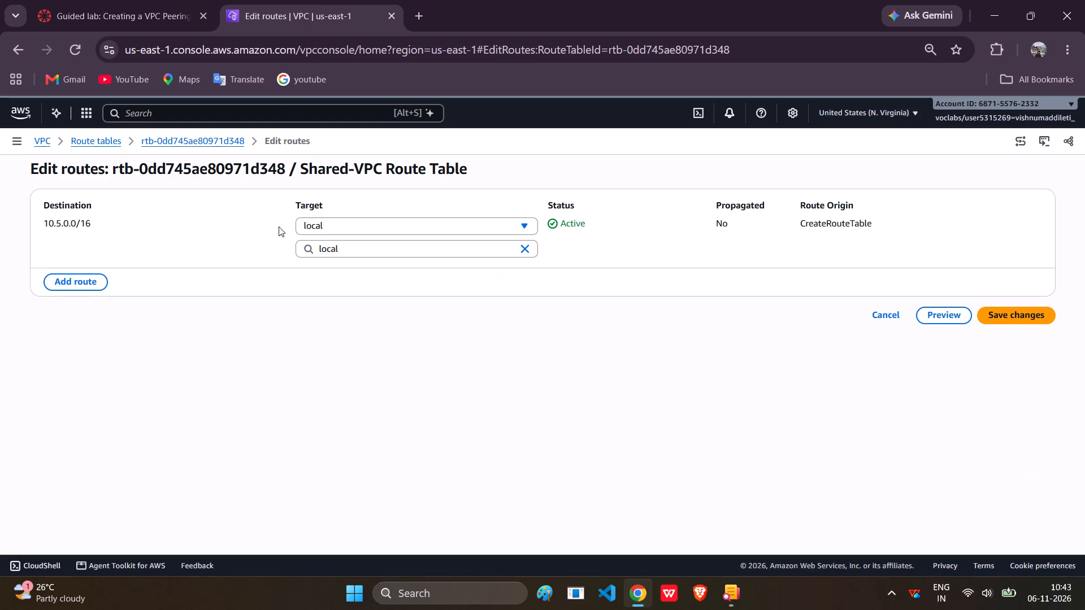
click(51, 285)
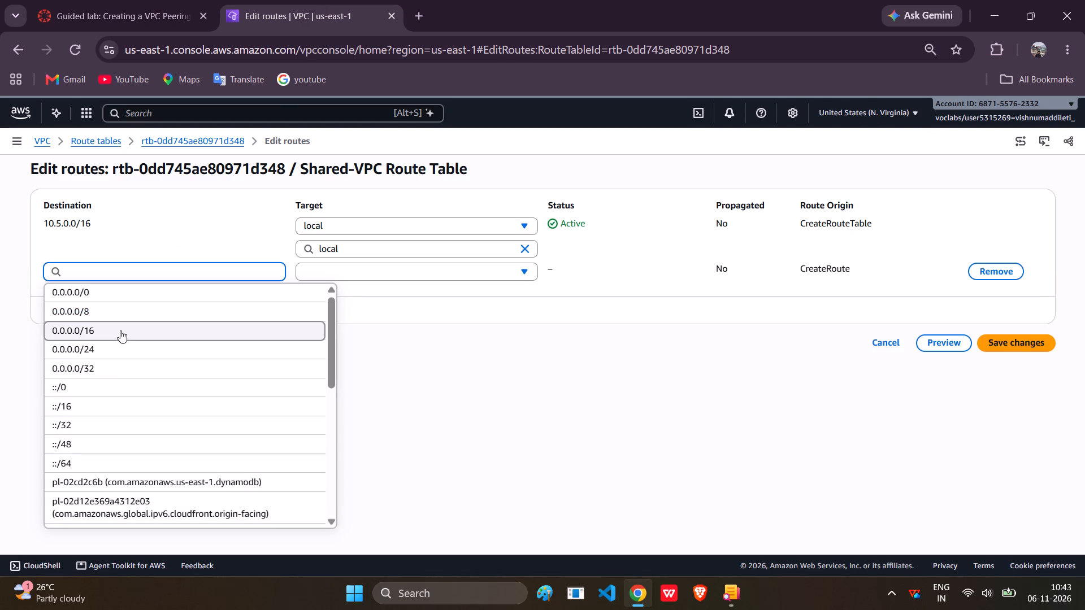
click(120, 337)
click(140, 14)
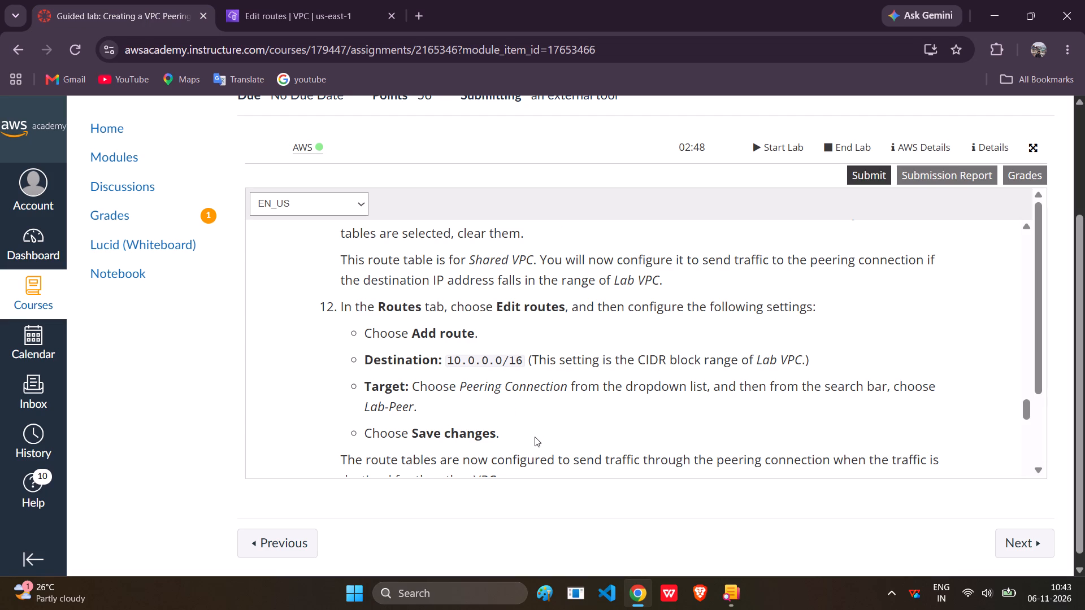
scroll(535, 437, down, 1)
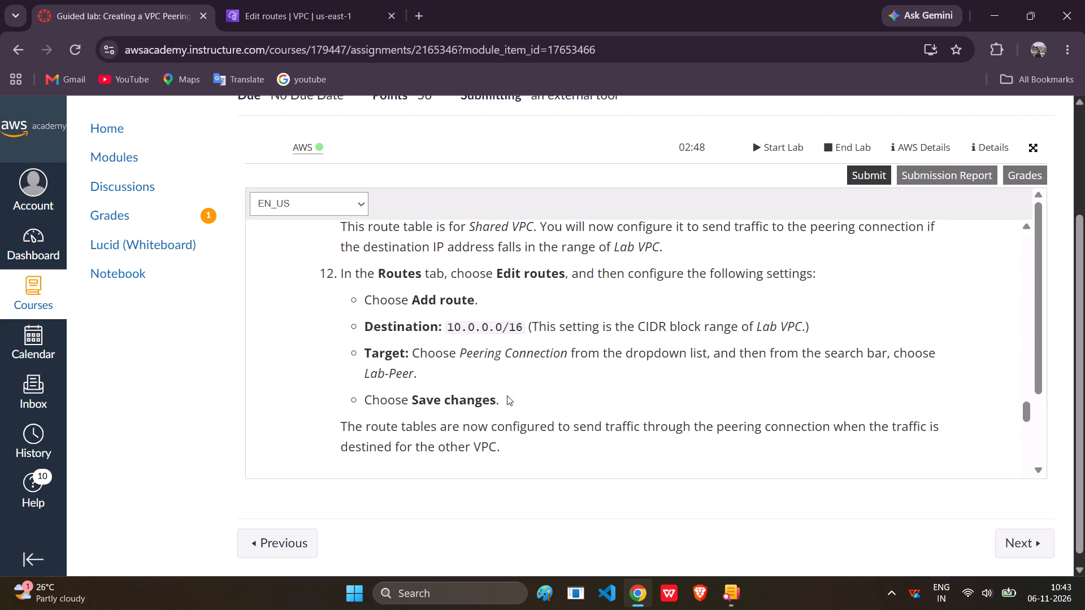
click(302, 25)
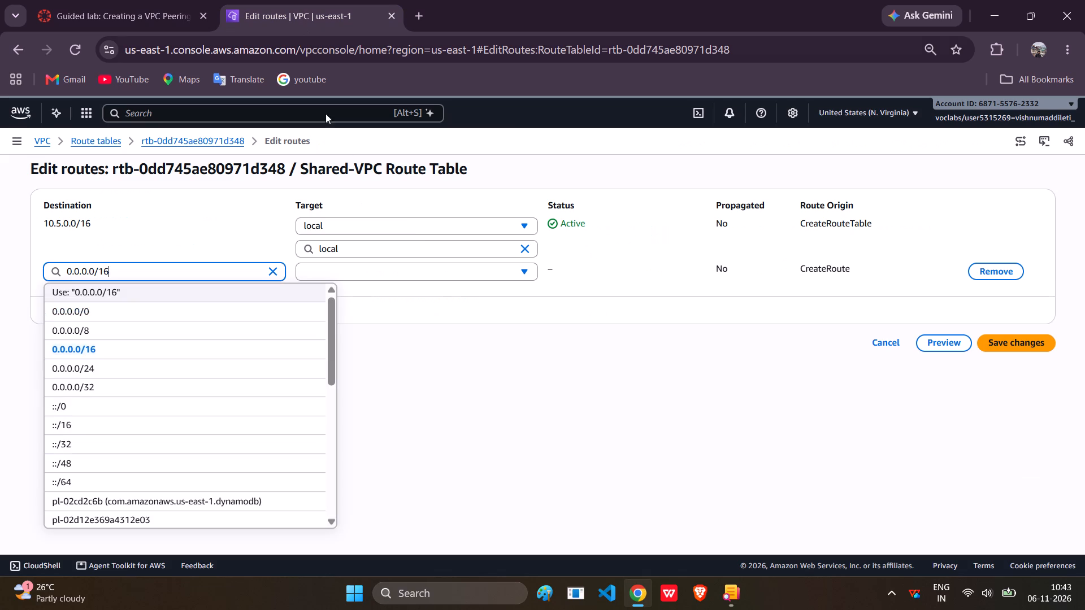
click(169, 349)
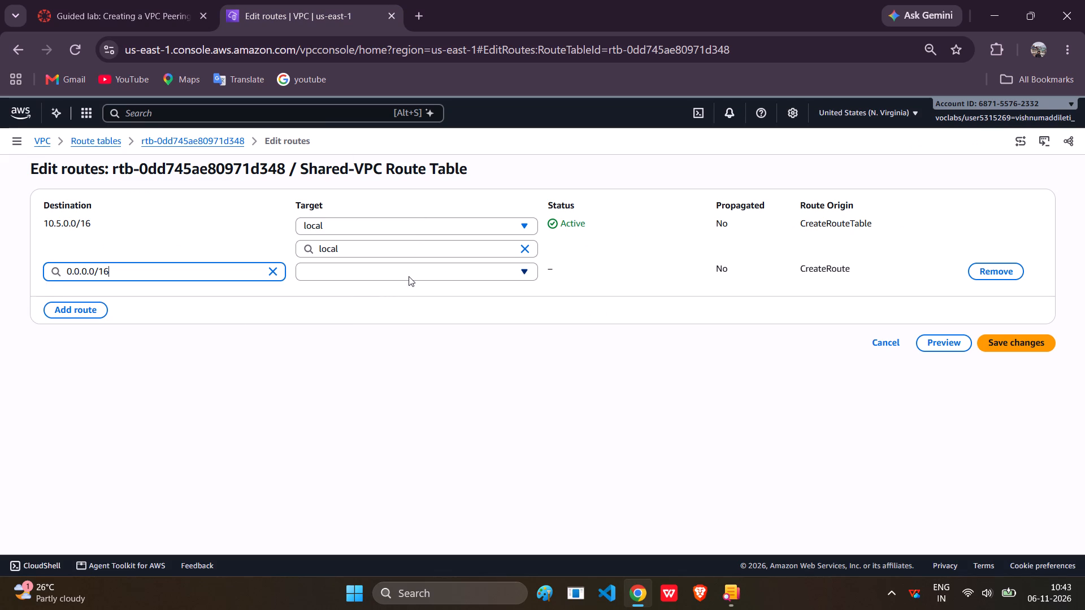
Set the new route's target to the Lab-Peer peering connection, recheck lab step 12, and save the route changes.
click(409, 276)
click(372, 483)
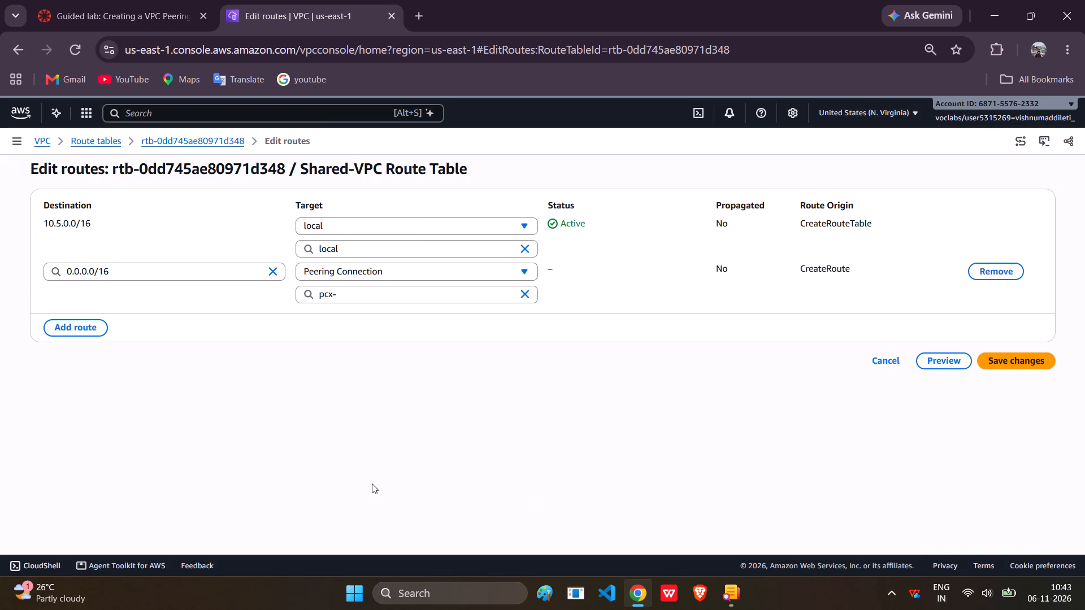
click(401, 301)
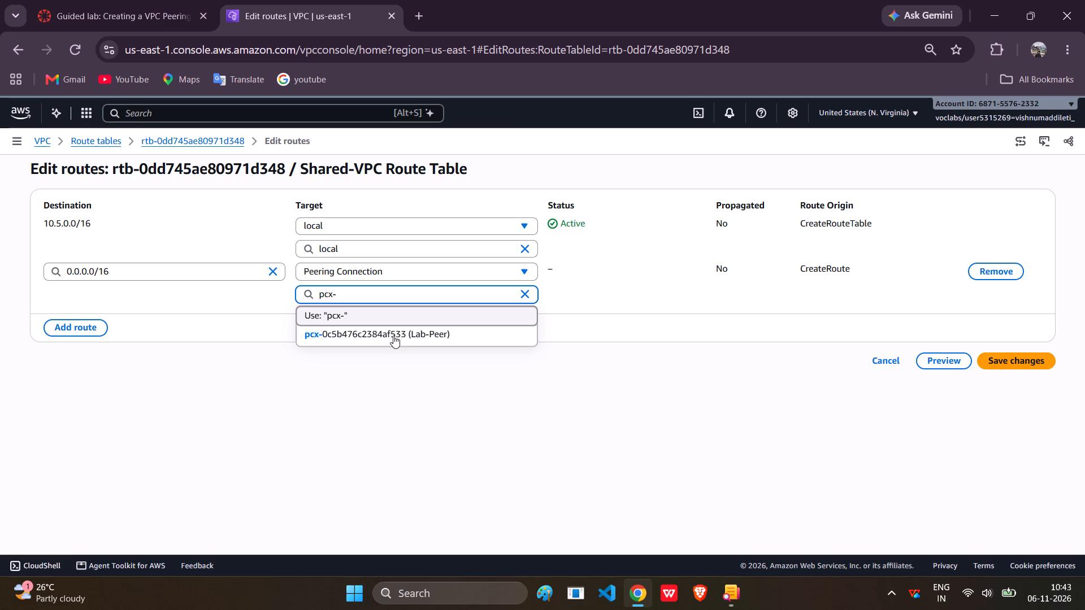
click(394, 336)
click(109, 0)
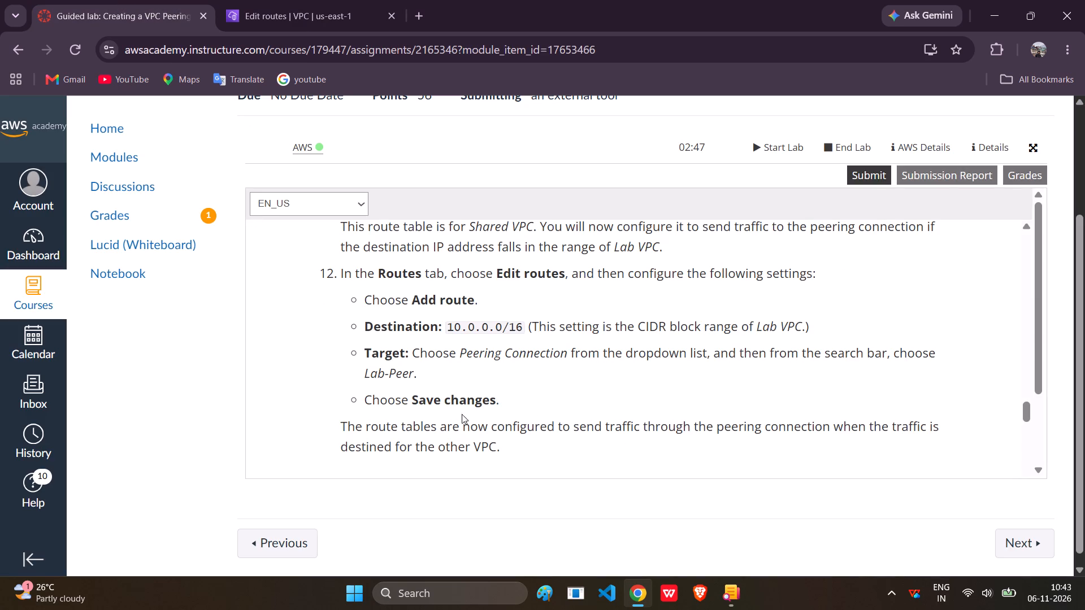
click(290, 1)
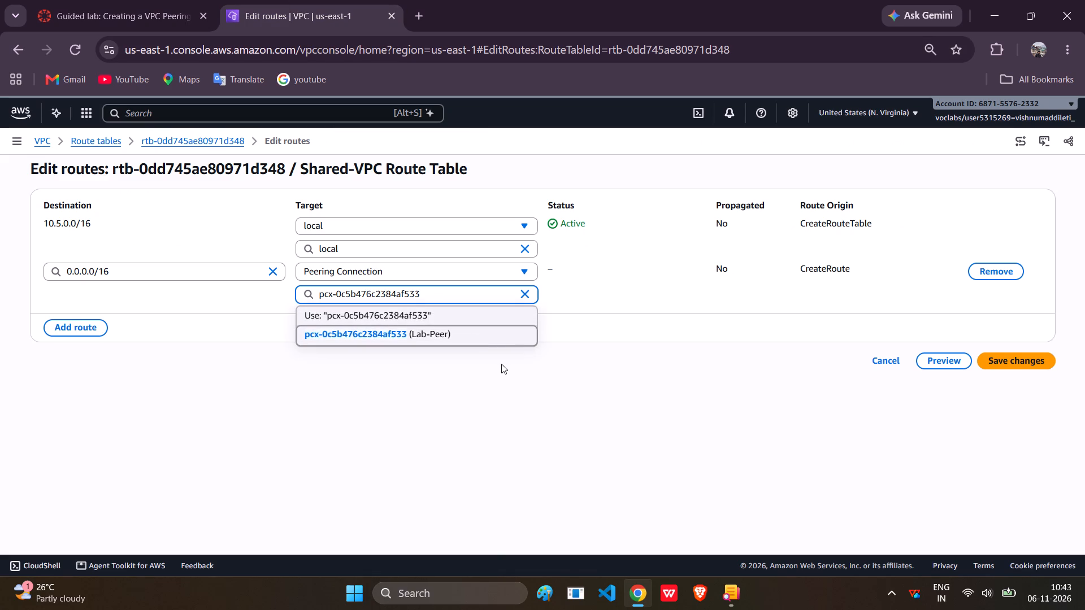
scroll(501, 364, down, 1)
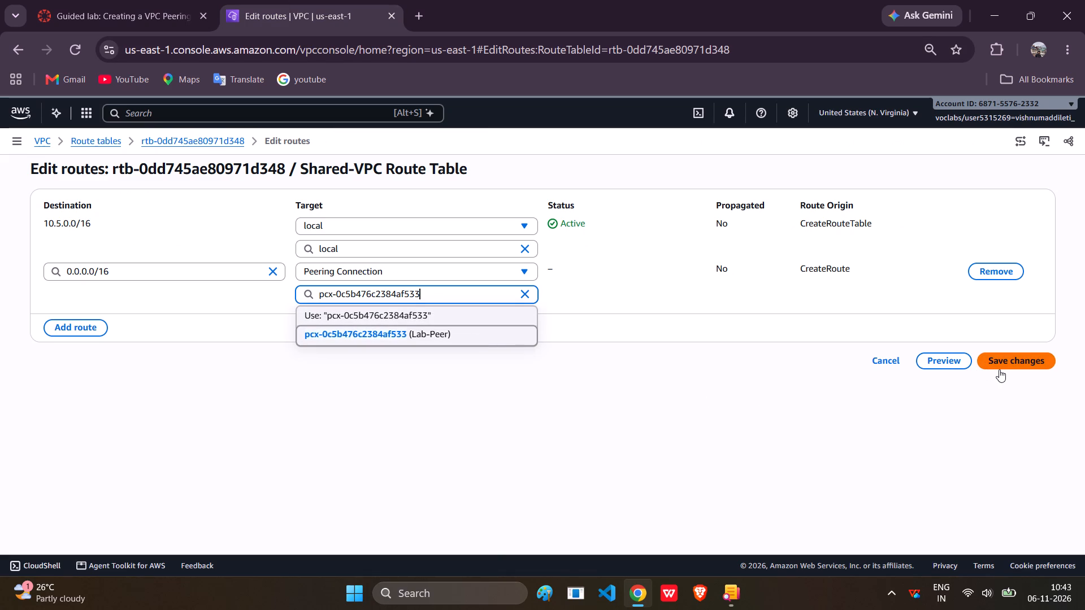
click(999, 369)
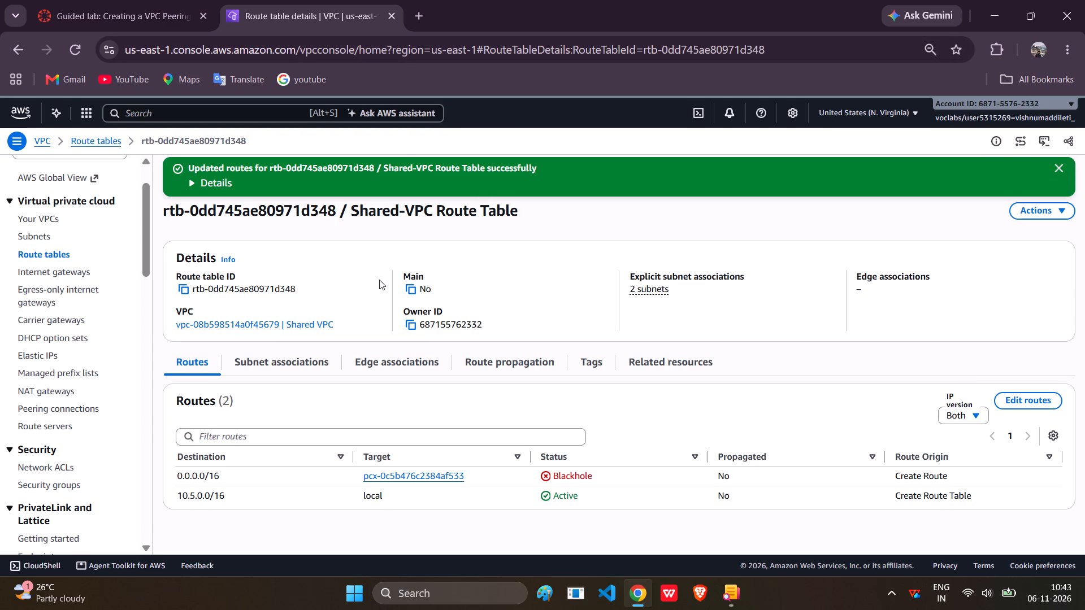
Read the start of Task 3 on VPC Flow Logs in the lab instructions and open the list of VPCs with Shared VPC selected.
click(85, 2)
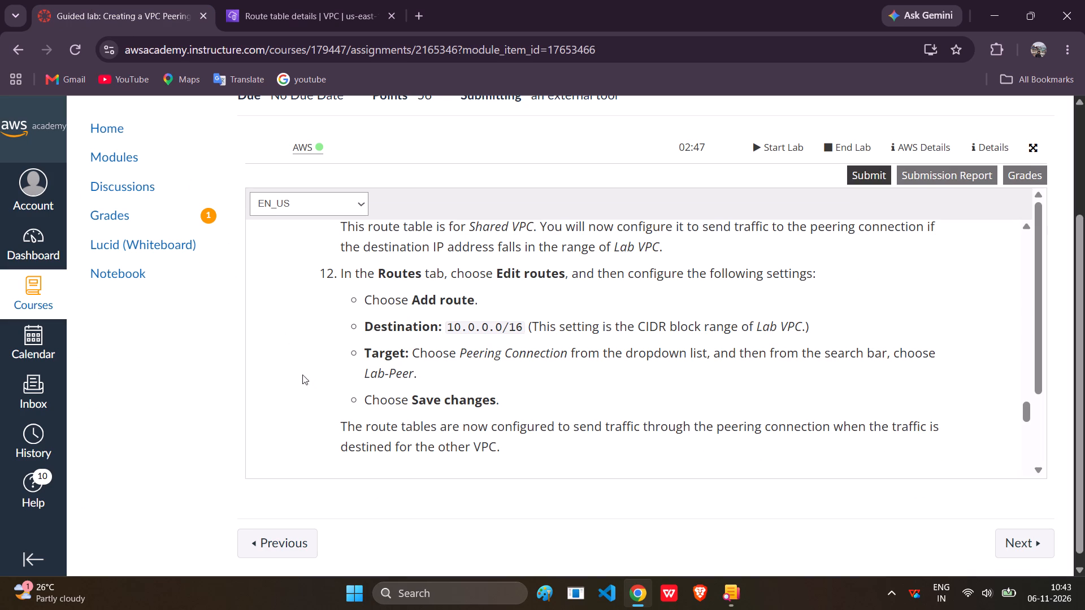
scroll(311, 392, down, 4)
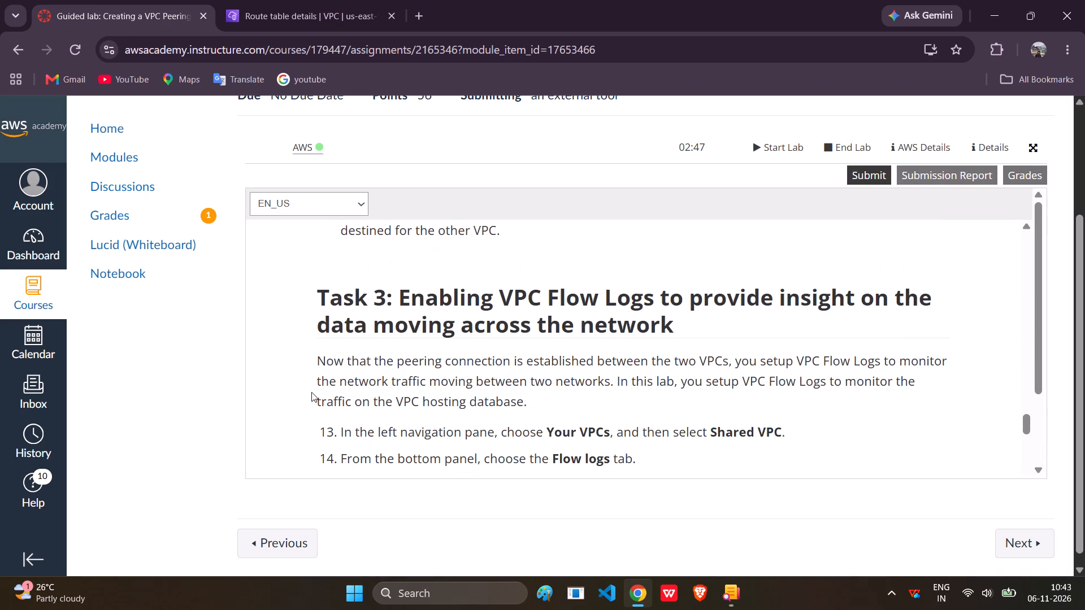
scroll(311, 392, down, 1)
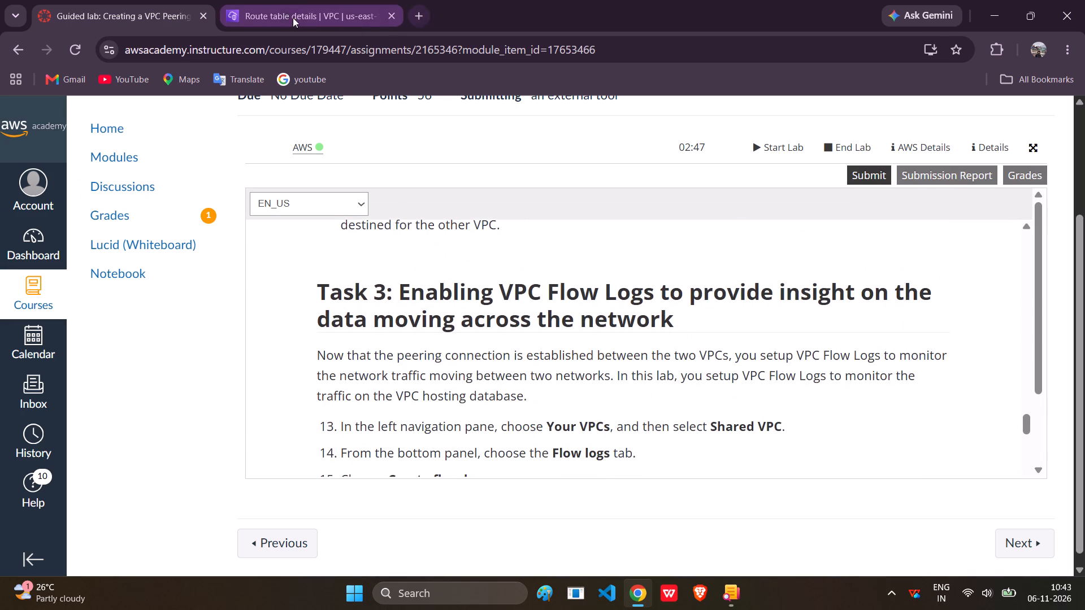
click(283, 5)
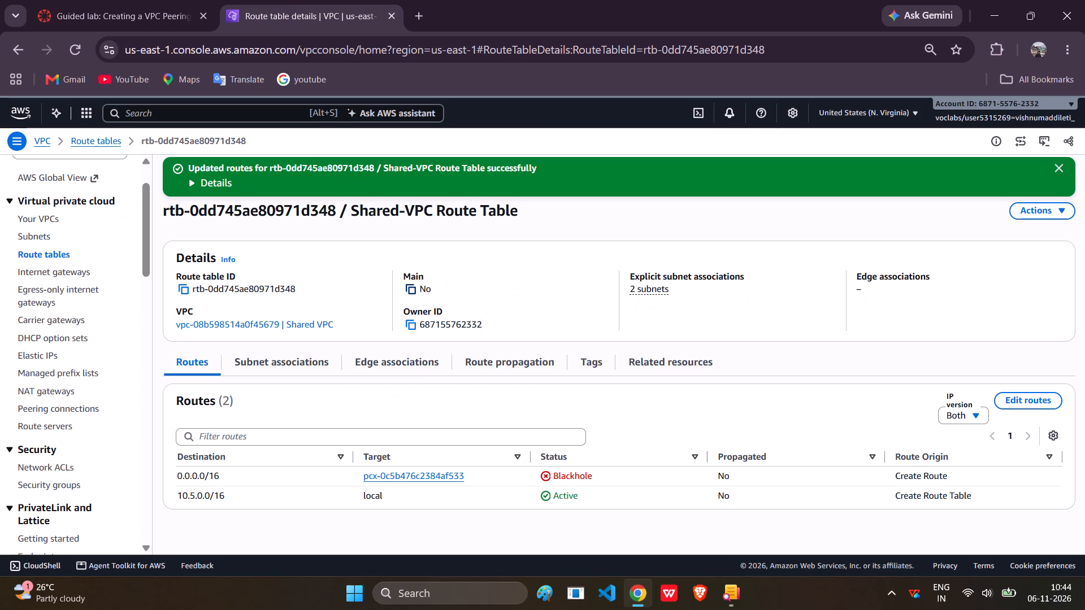
scroll(433, 313, down, 1)
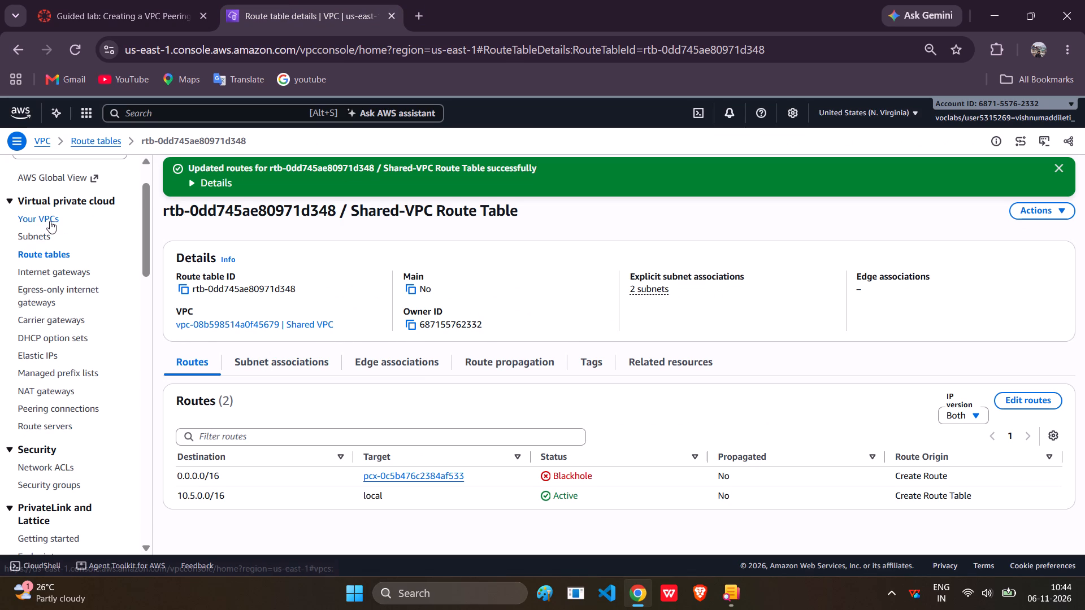
click(50, 221)
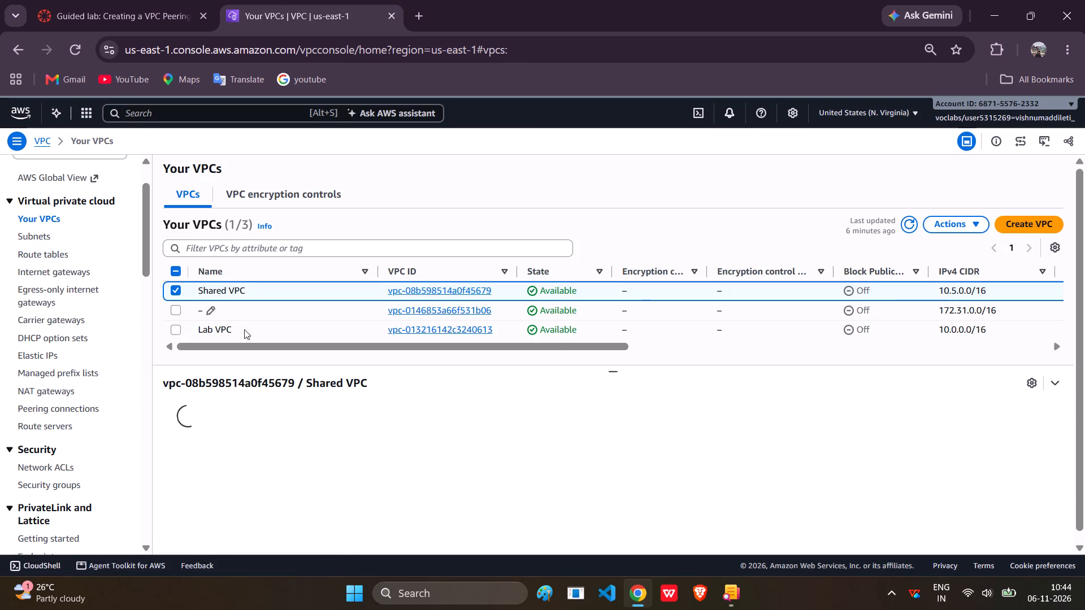
Look through Shared VPC's details and resource map, and recheck lab steps 13 and 14.
scroll(333, 403, down, 2)
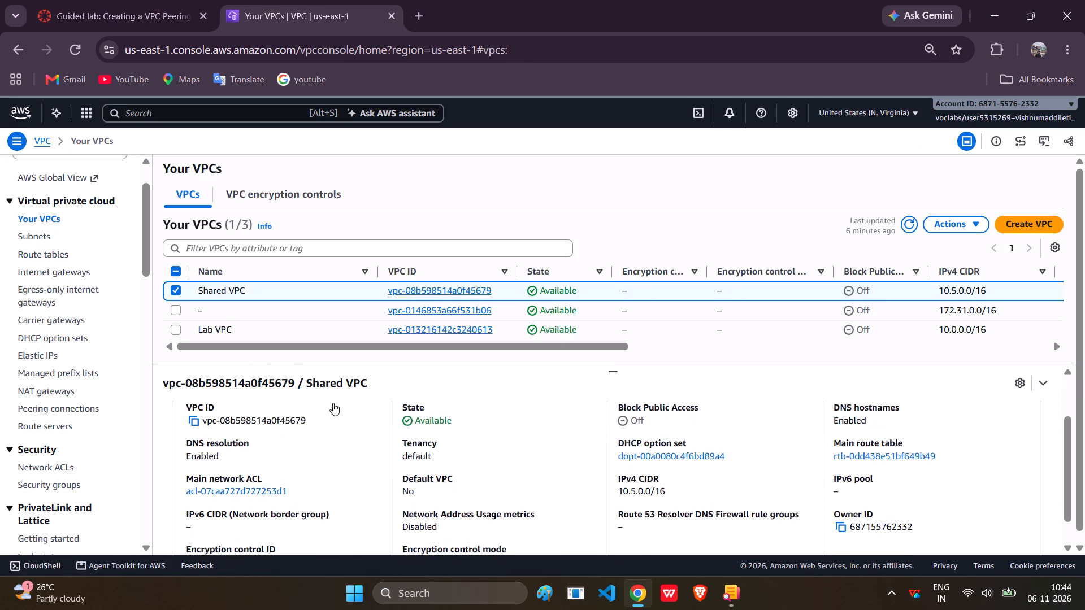
scroll(333, 403, down, 2)
scroll(333, 403, up, 3)
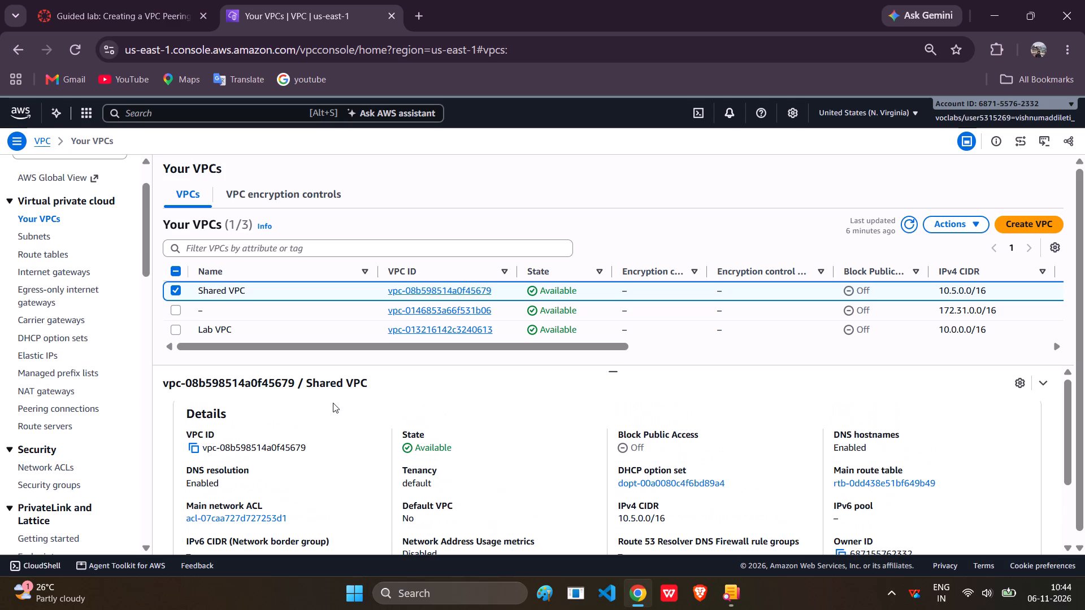
click(302, 402)
scroll(302, 402, down, 1)
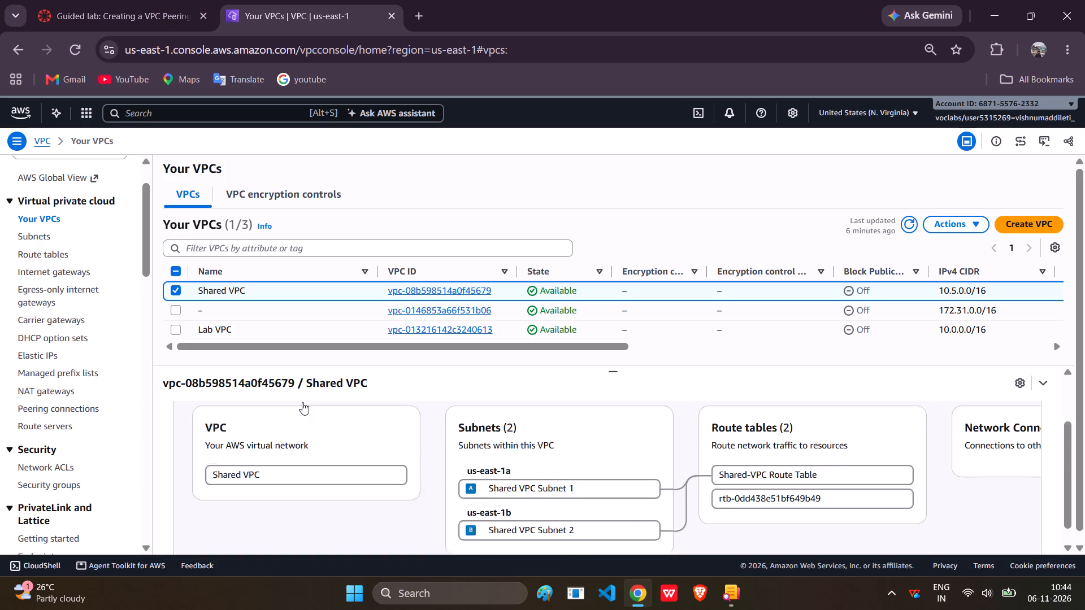
scroll(302, 402, down, 1)
scroll(302, 402, up, 2)
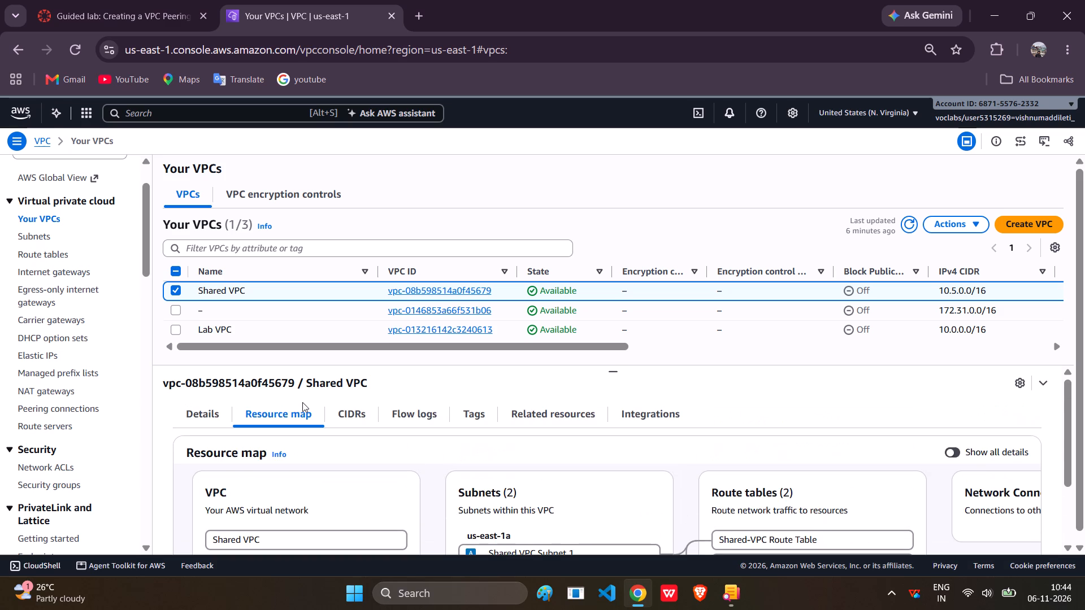
click(212, 409)
click(88, 0)
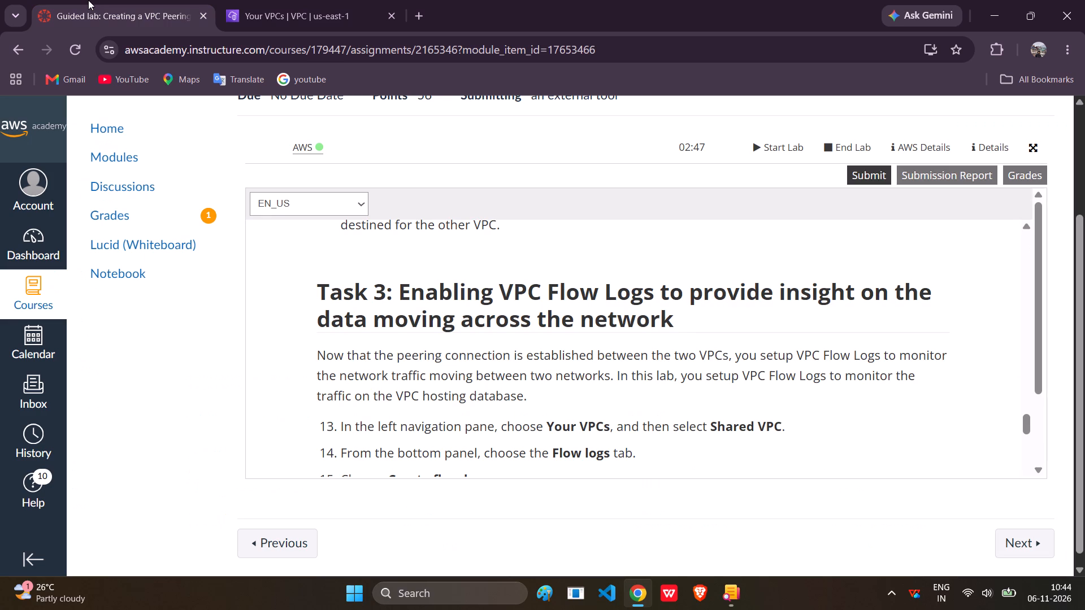
click(274, 0)
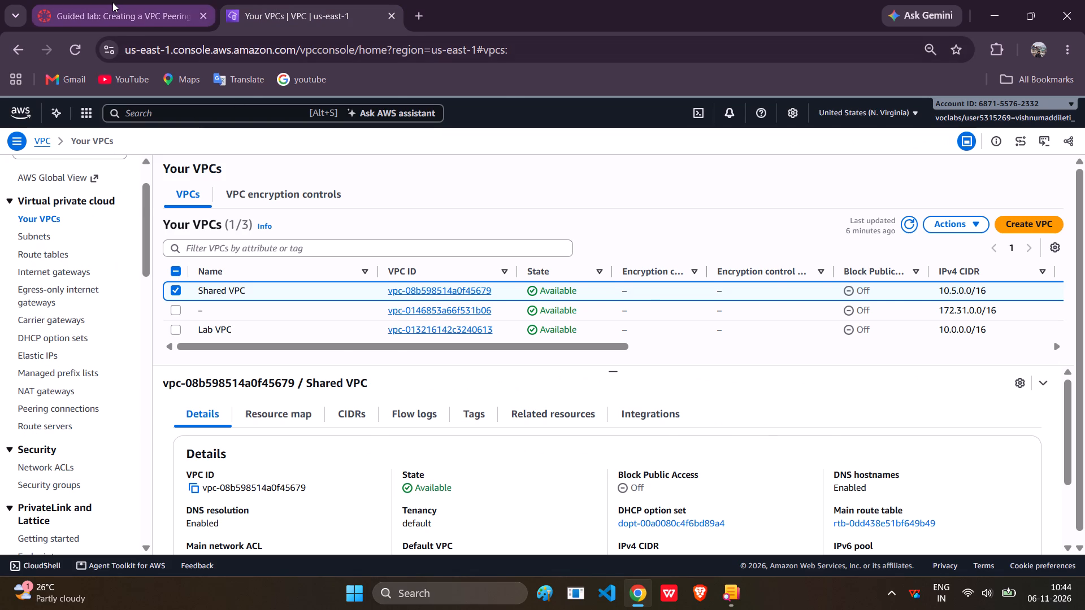
Read lab steps 13 to 16 on creating the flow log and view Shared VPC's flow logs.
click(112, 2)
scroll(472, 381, down, 1)
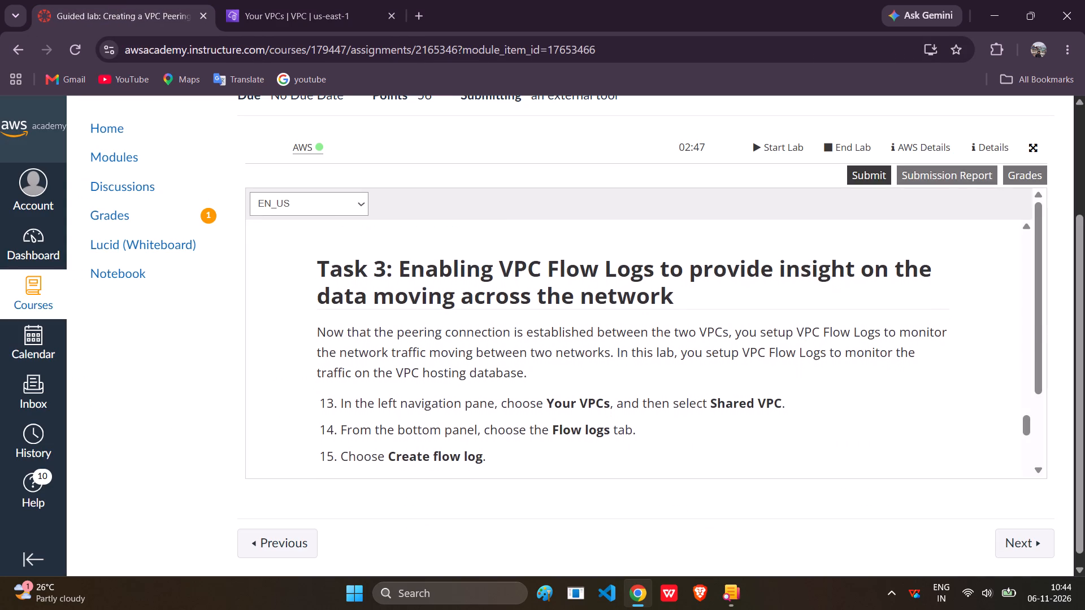
scroll(472, 381, down, 1)
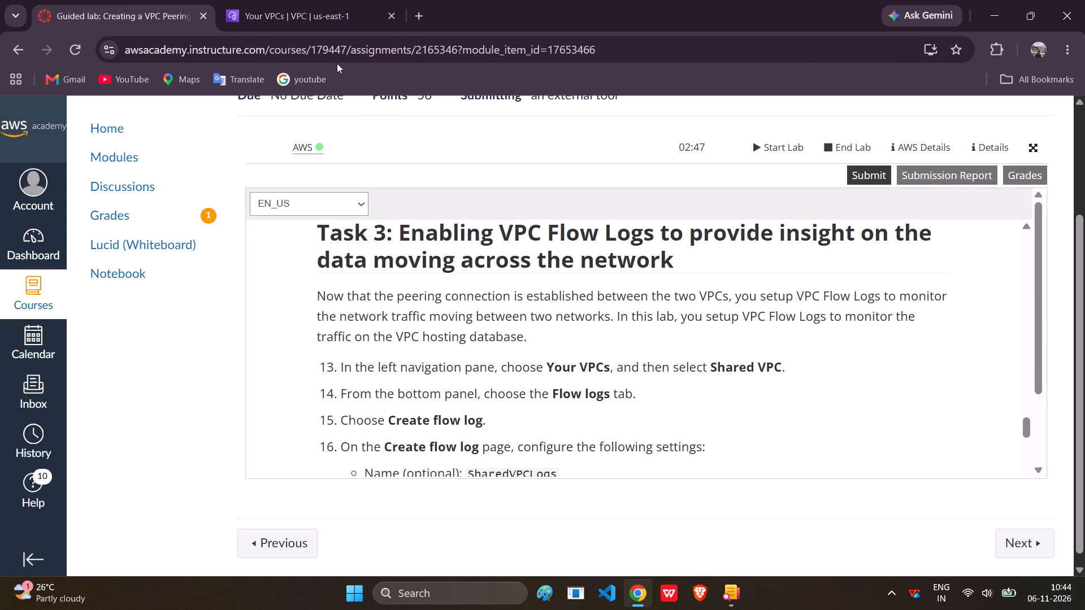
click(307, 0)
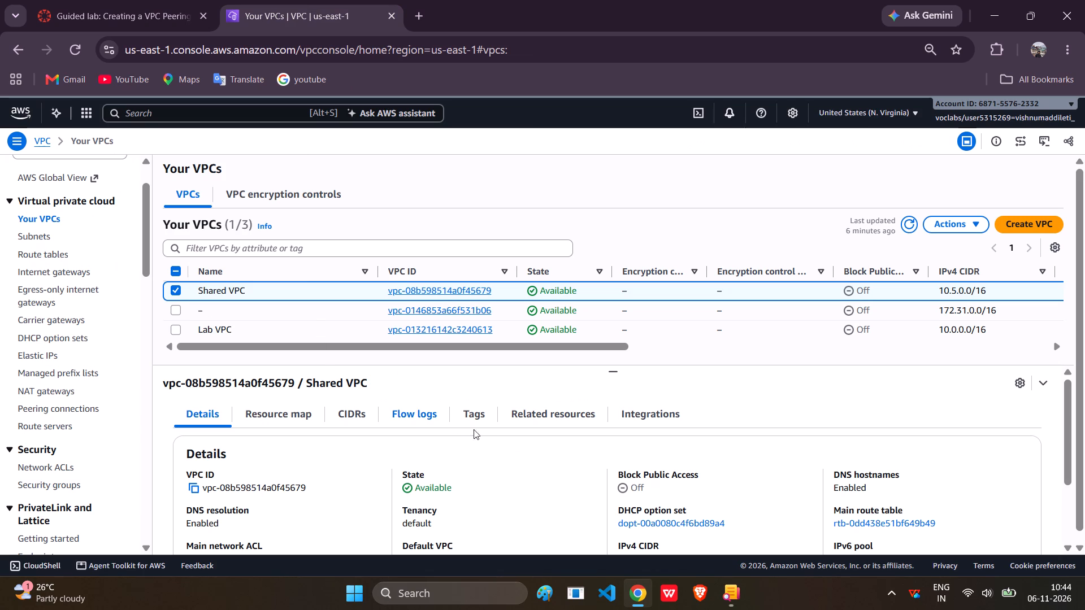
click(411, 415)
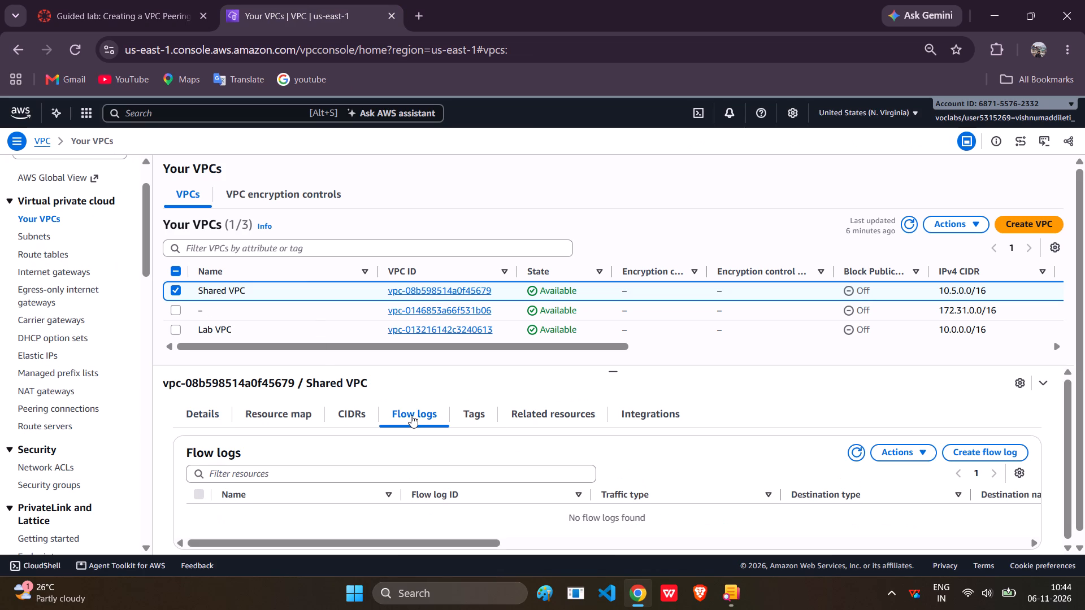
scroll(411, 415, down, 1)
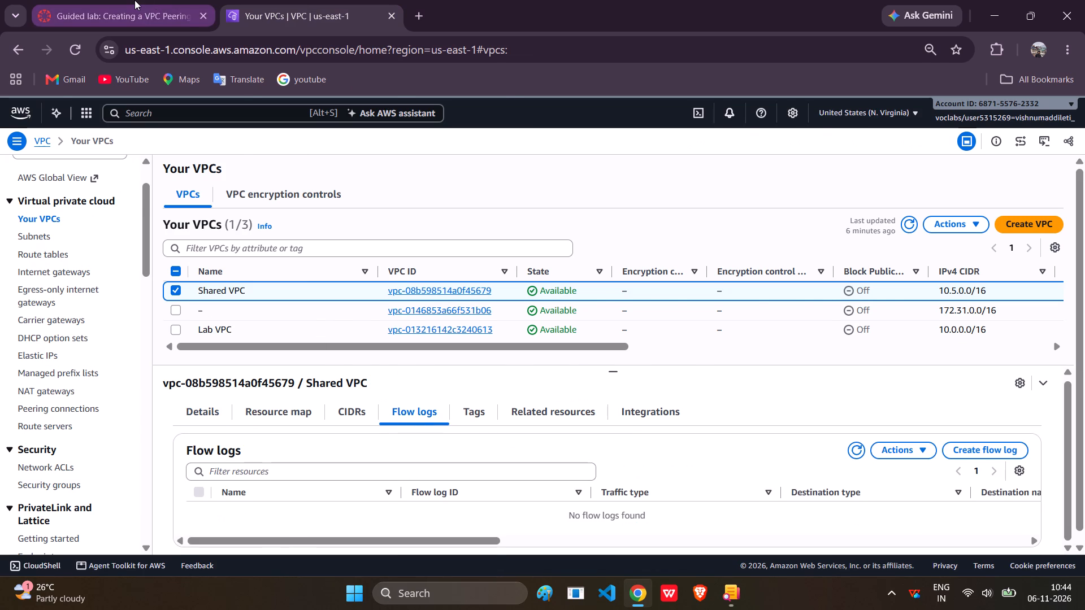
click(134, 0)
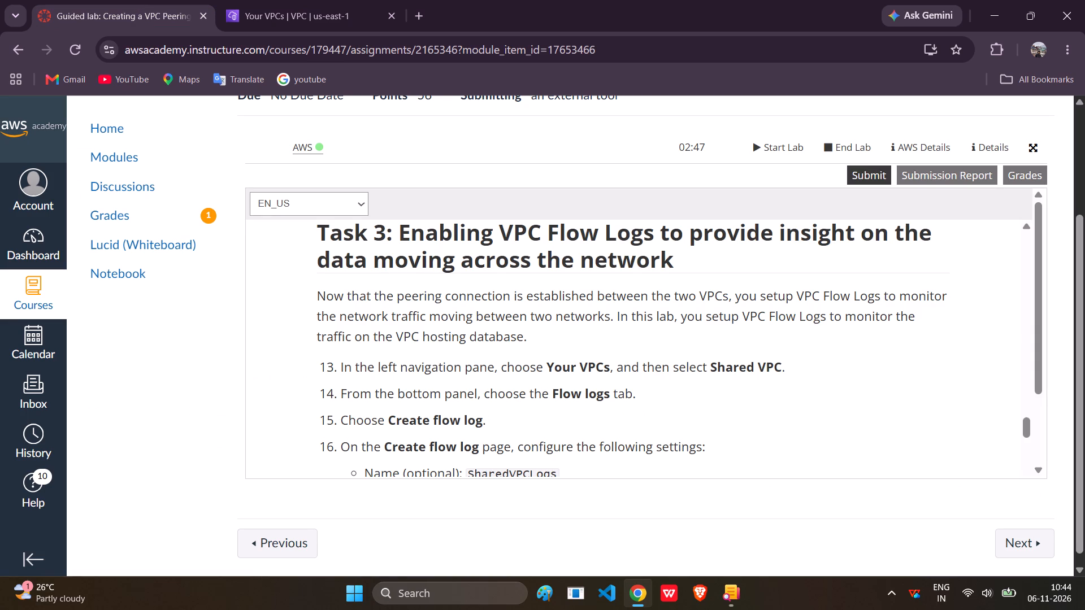
click(300, 0)
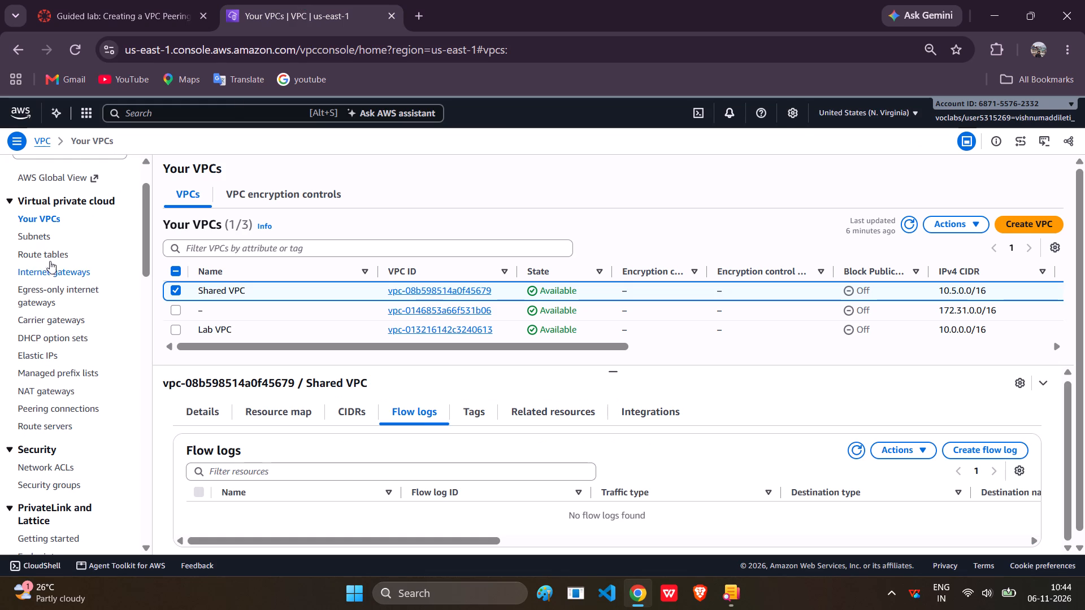
Examine the subnet associations and routes of Shared-VPC Route Table.
click(38, 256)
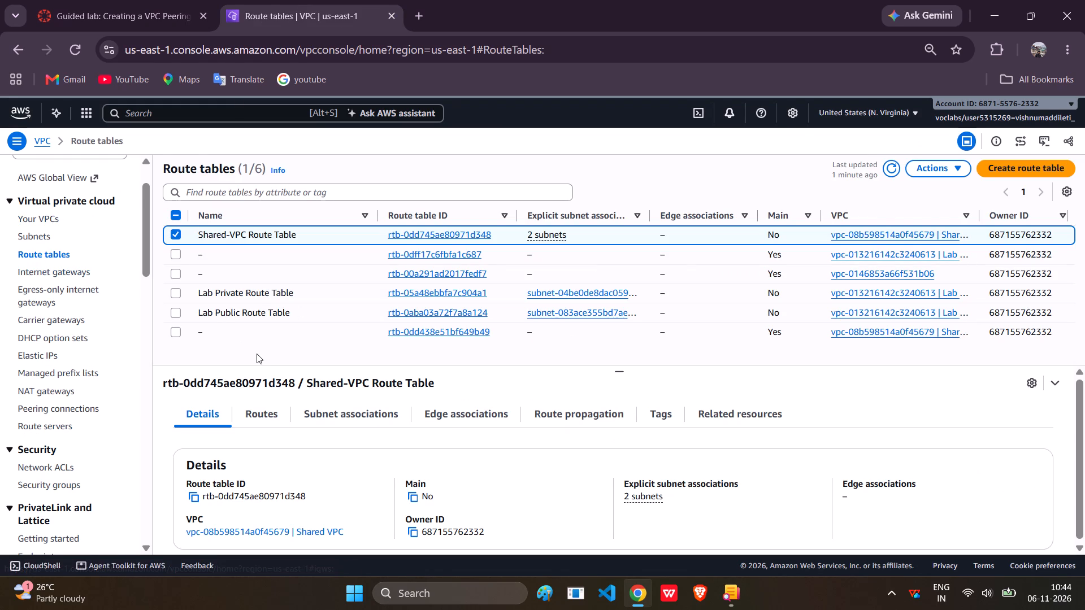
scroll(358, 401, down, 1)
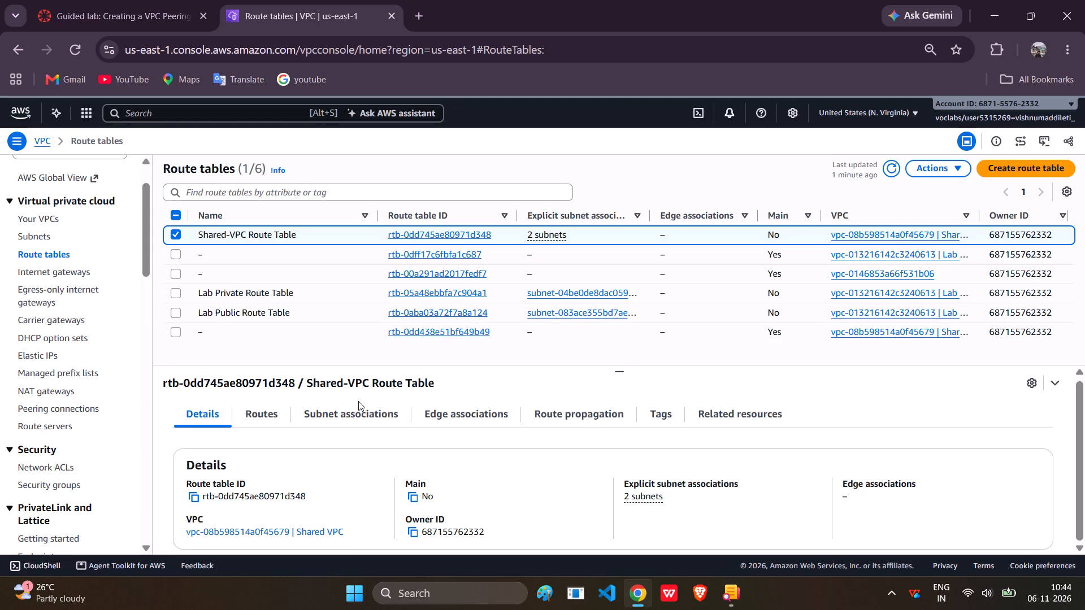
scroll(358, 401, down, 1)
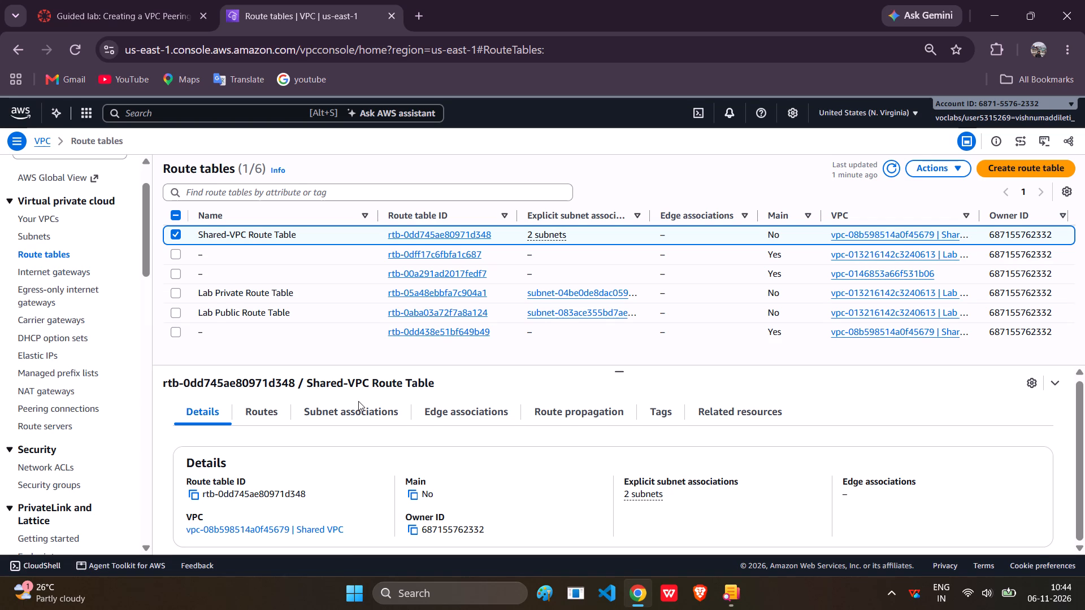
scroll(358, 401, down, 1)
click(371, 413)
click(252, 402)
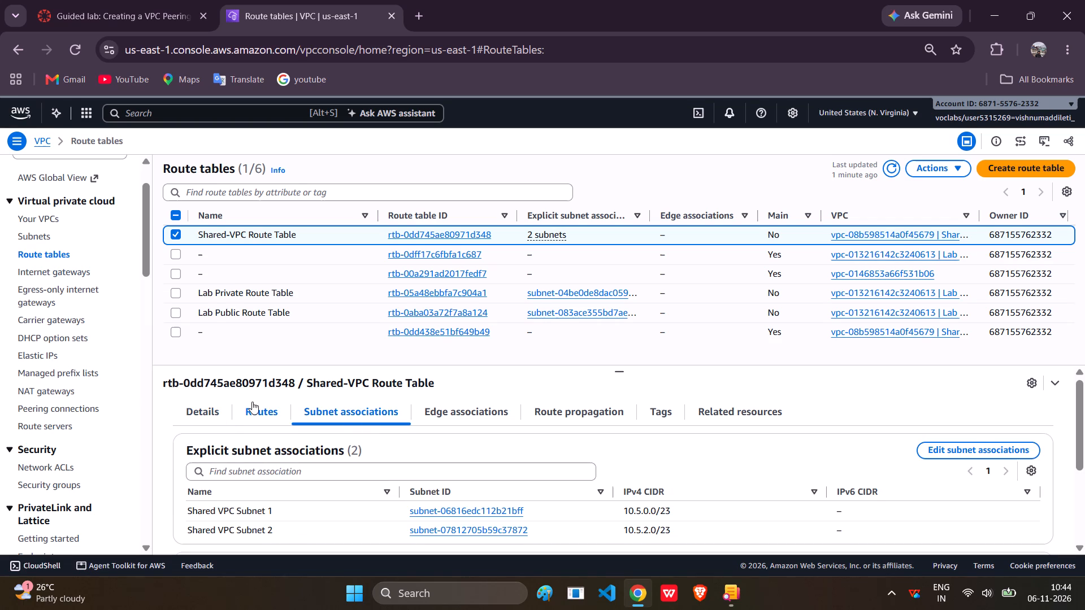
scroll(252, 402, down, 2)
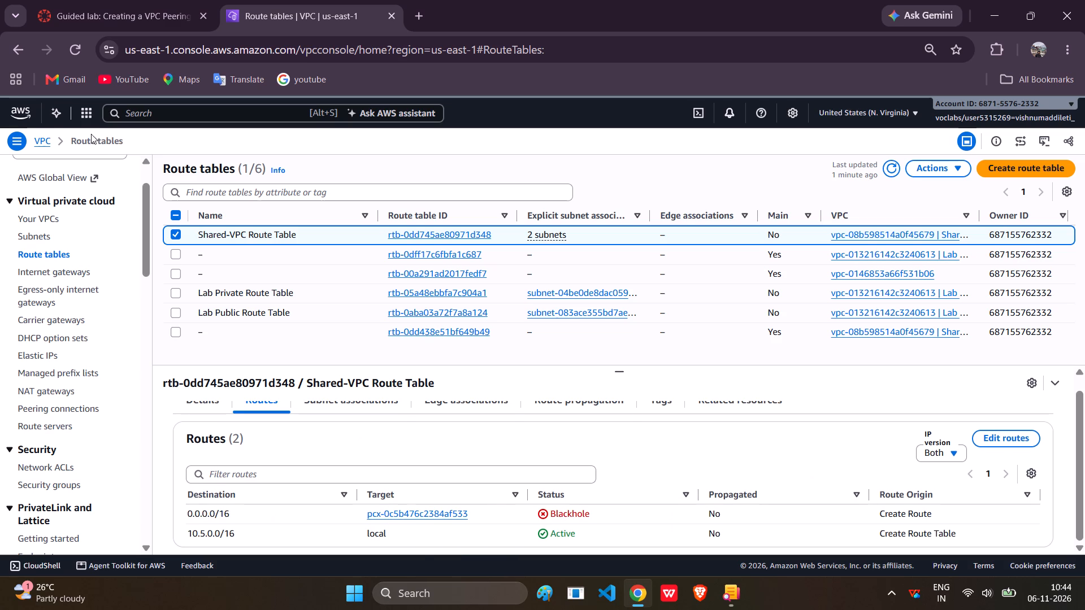
Reload the list of route tables and recheck the status of the routes in Shared-VPC Route Table.
click(65, 48)
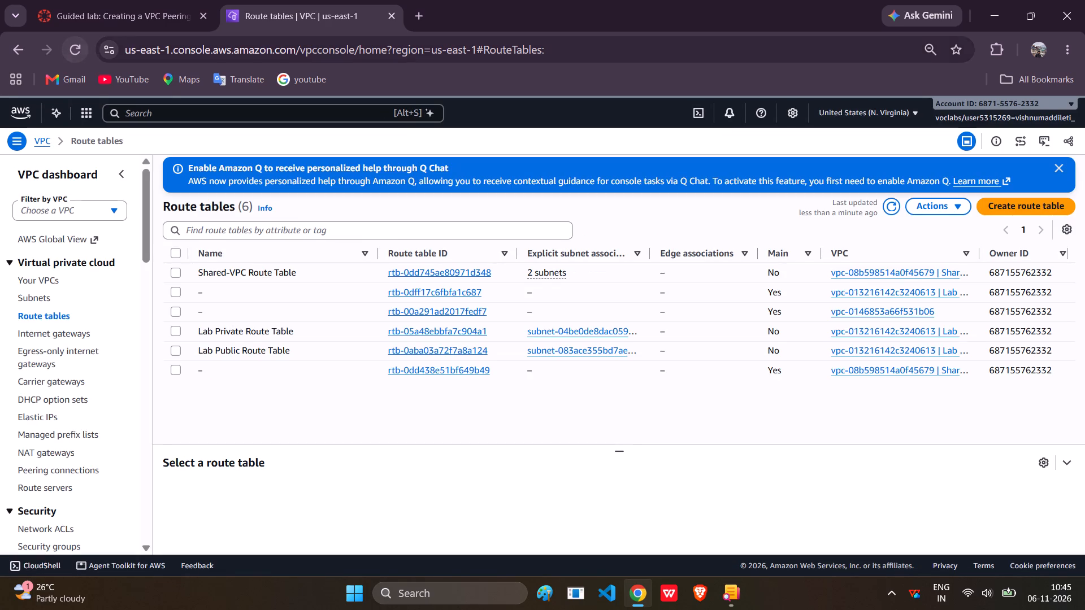
scroll(323, 432, down, 2)
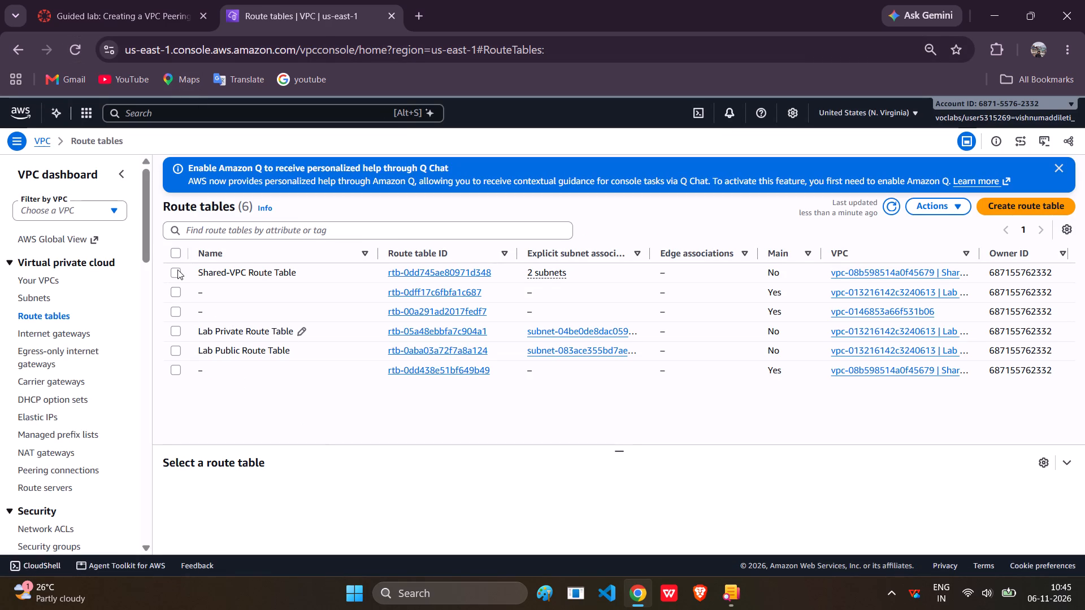
click(178, 270)
scroll(178, 270, down, 2)
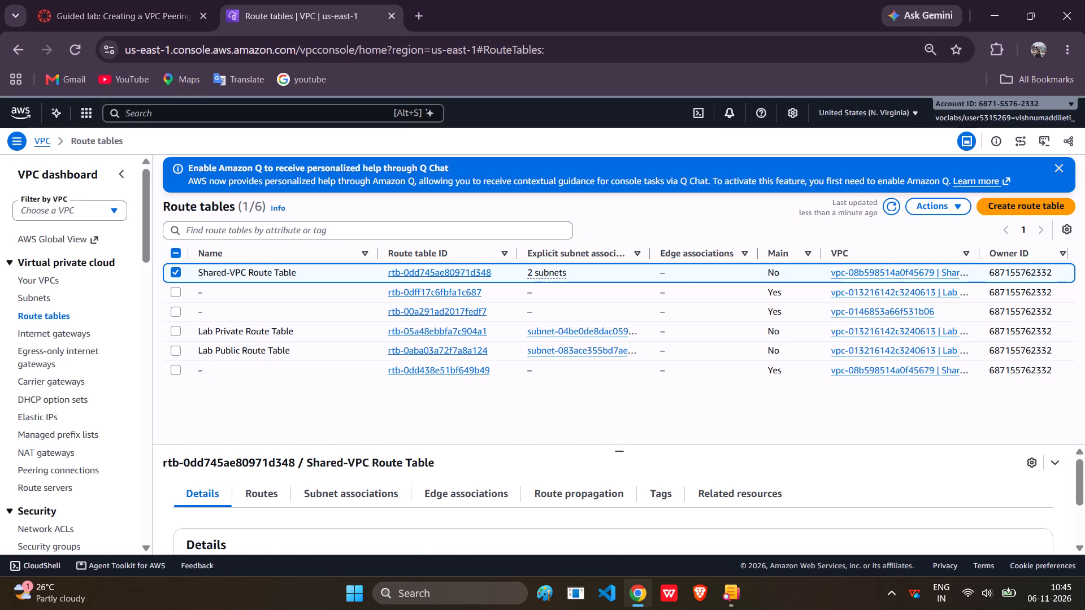
scroll(240, 457, down, 3)
scroll(240, 457, up, 1)
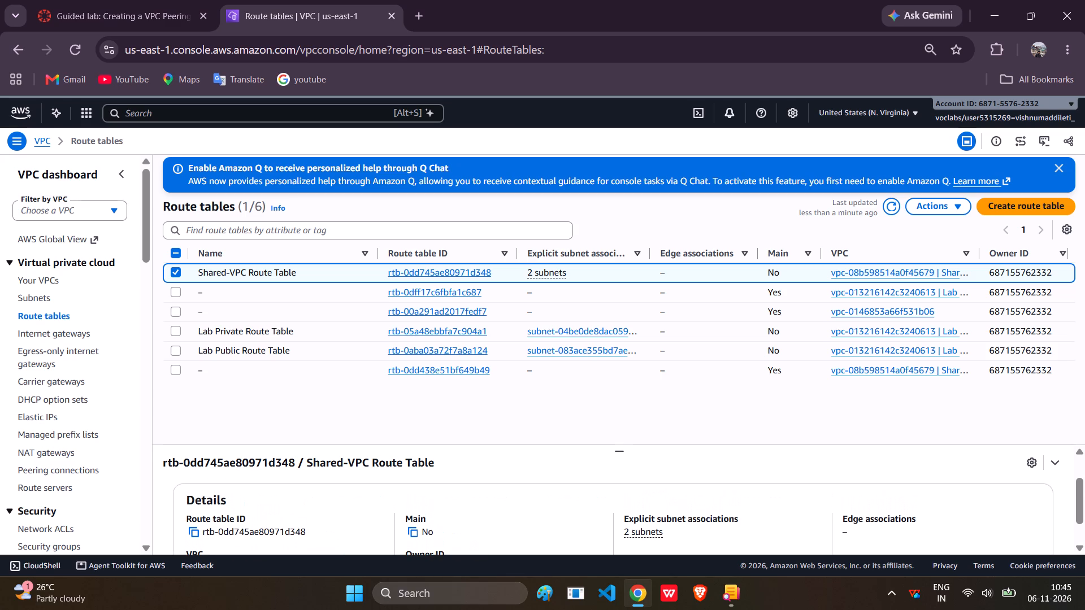
scroll(289, 552, up, 2)
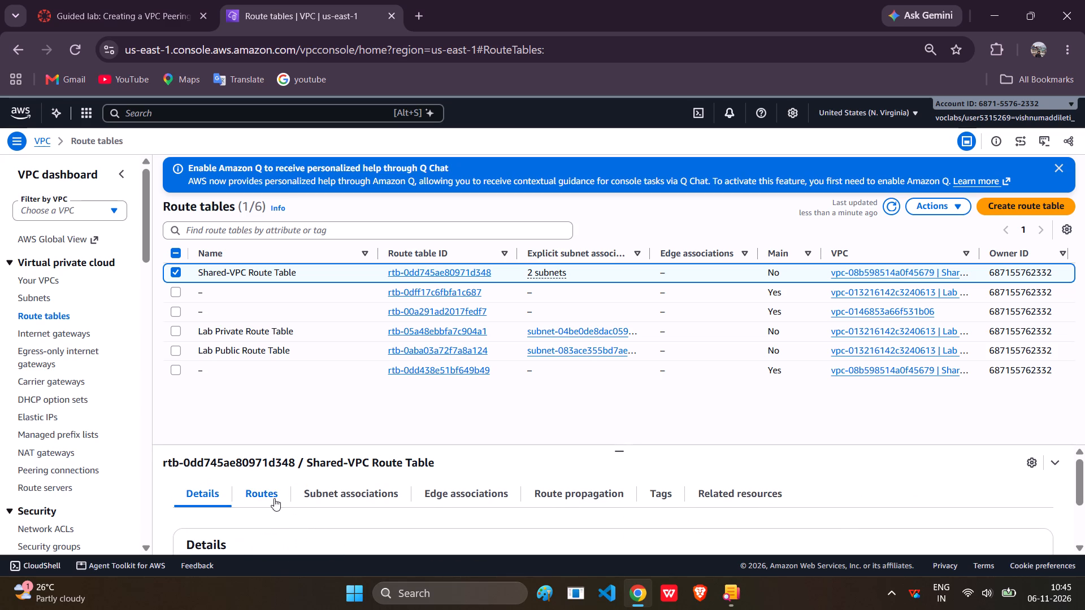
click(274, 498)
scroll(274, 498, down, 2)
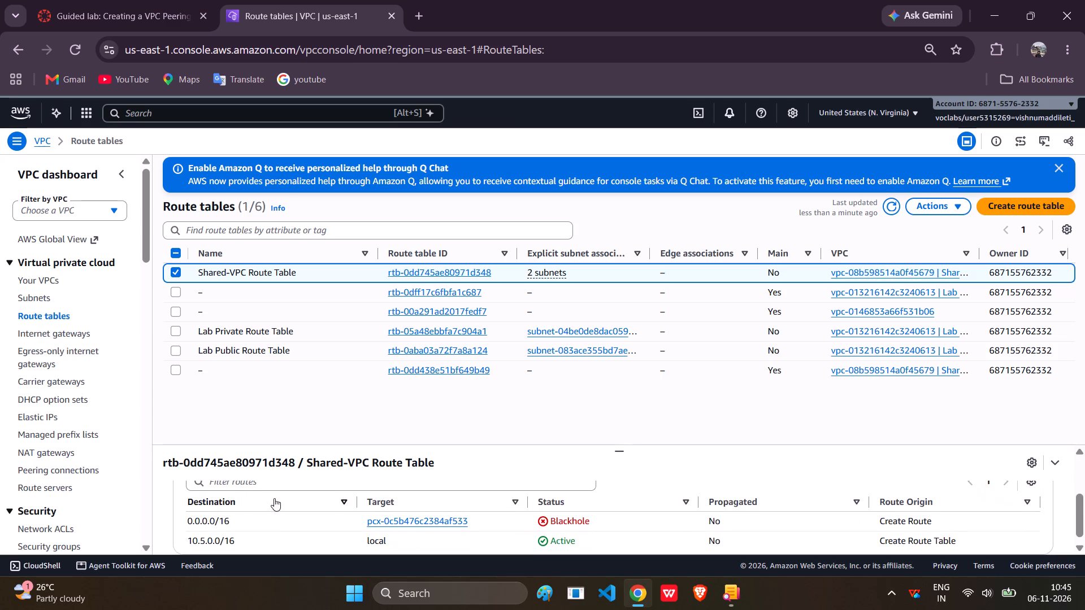
click(557, 518)
click(544, 520)
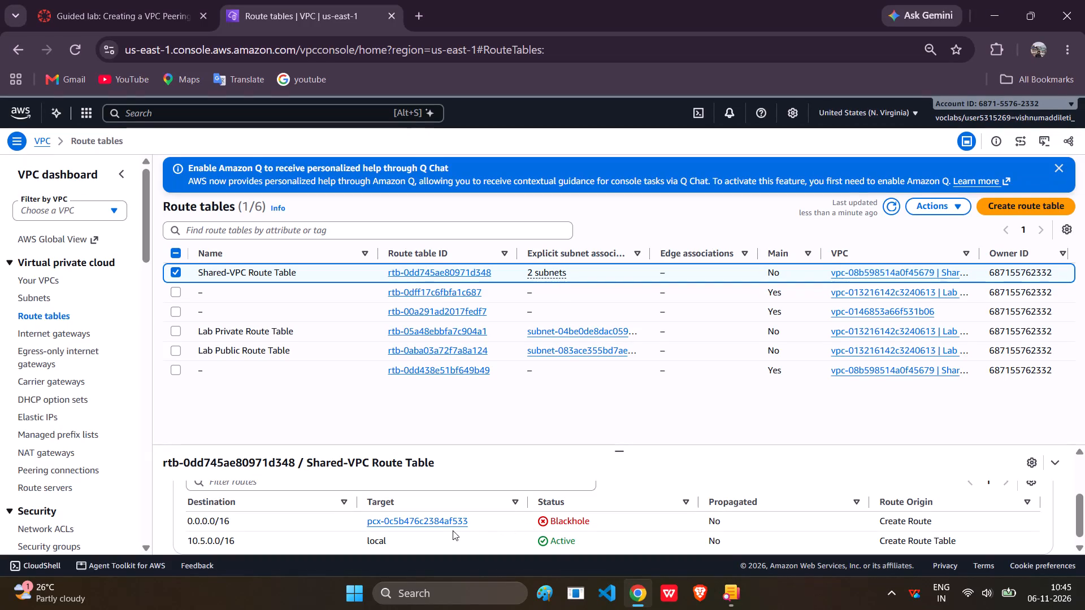
Follow the 0.0.0.0/16 route's target to the Lab-Peer peering connection, select it, and reload the page to check its status.
click(427, 519)
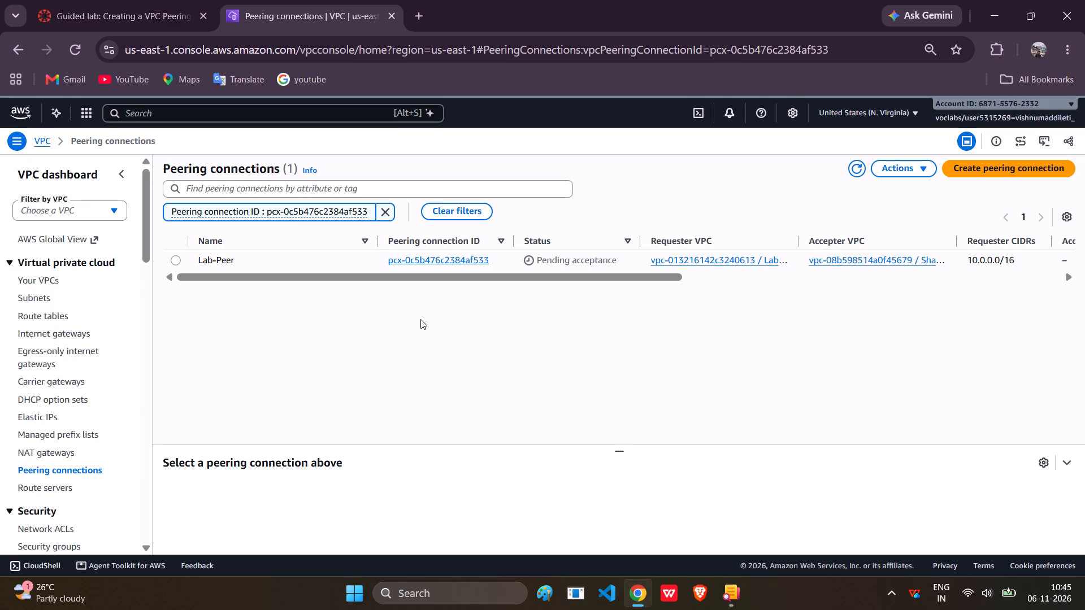
click(176, 261)
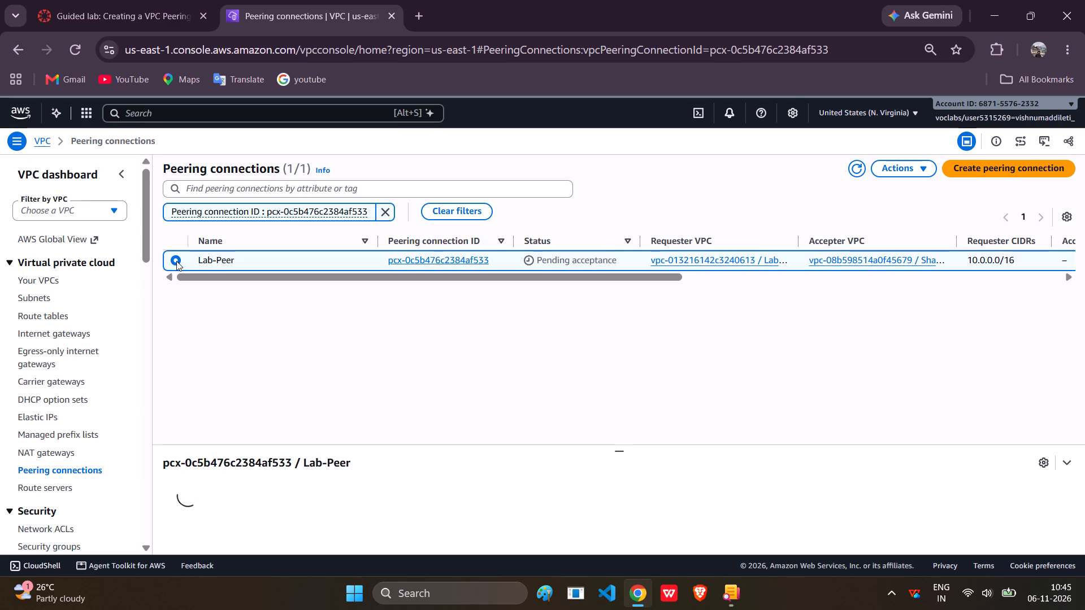
click(491, 239)
click(491, 239)
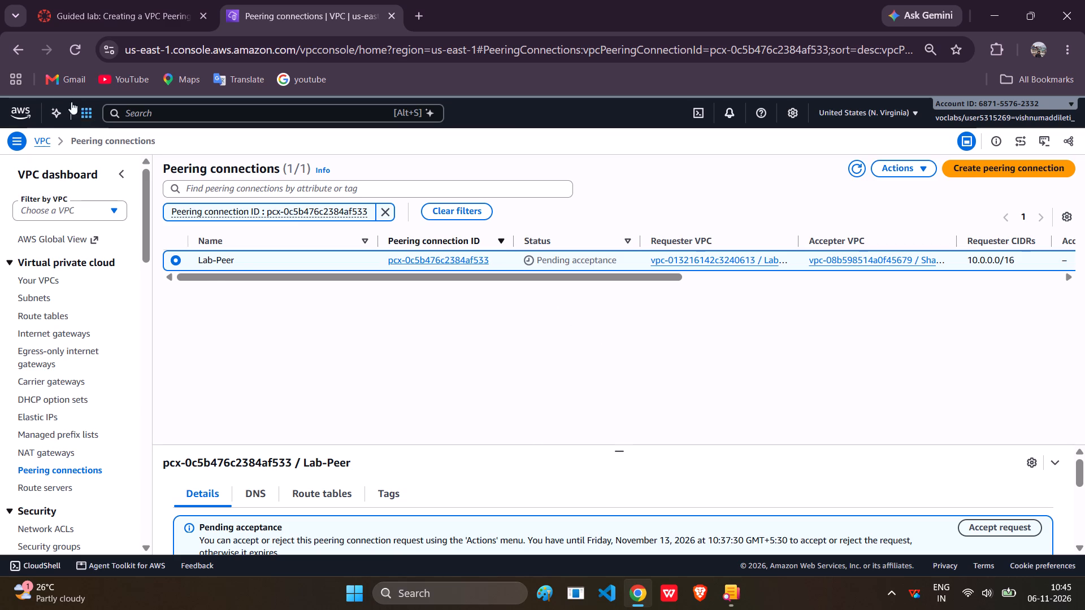
click(70, 39)
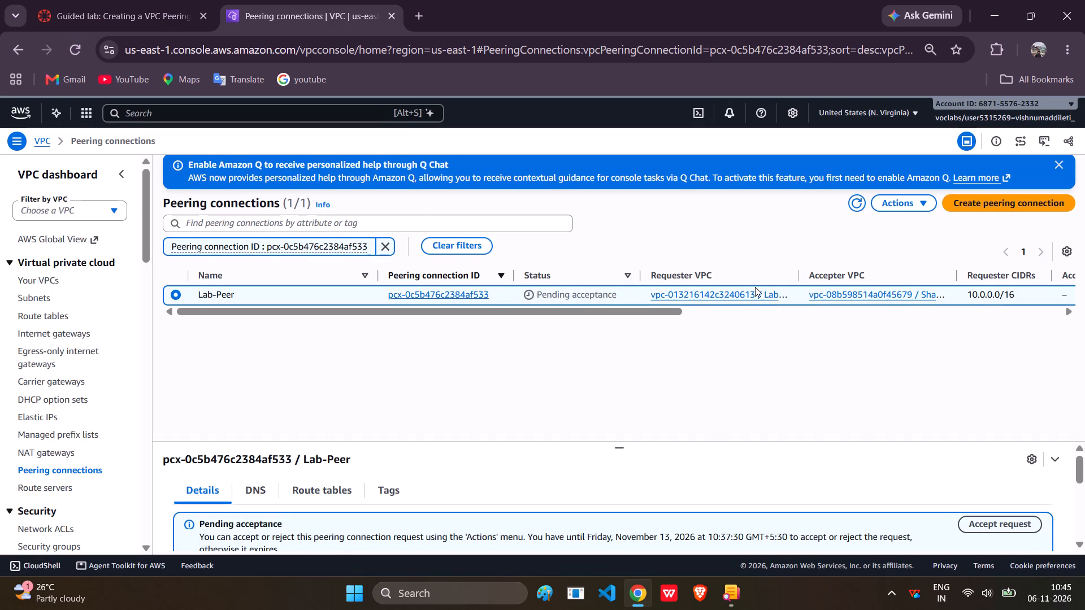
Open Lab-Peer's accepter VPC and look through its details.
click(854, 293)
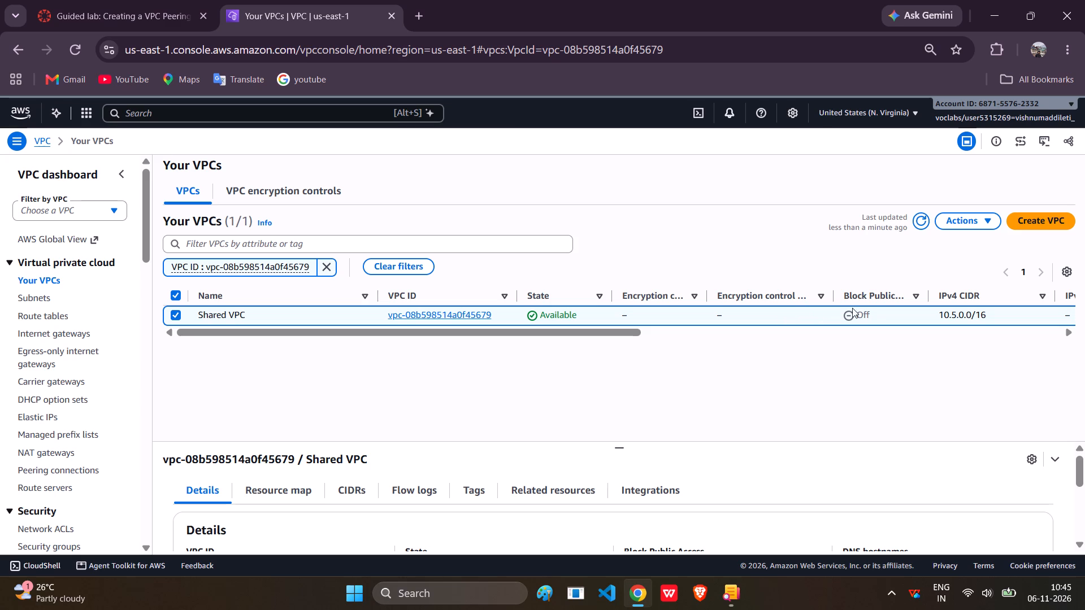
scroll(314, 491, down, 3)
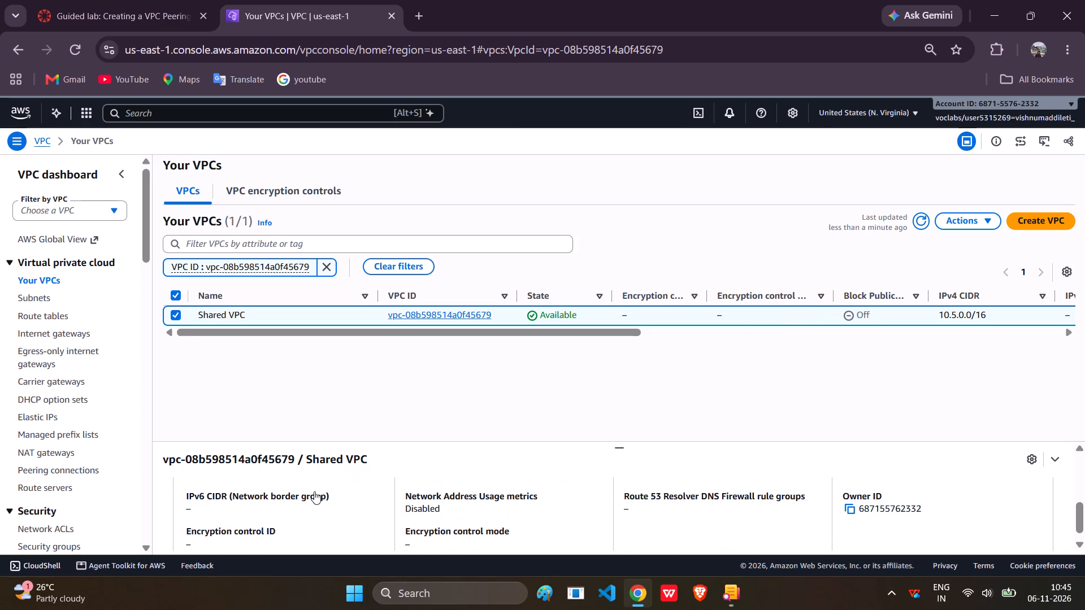
scroll(314, 491, up, 3)
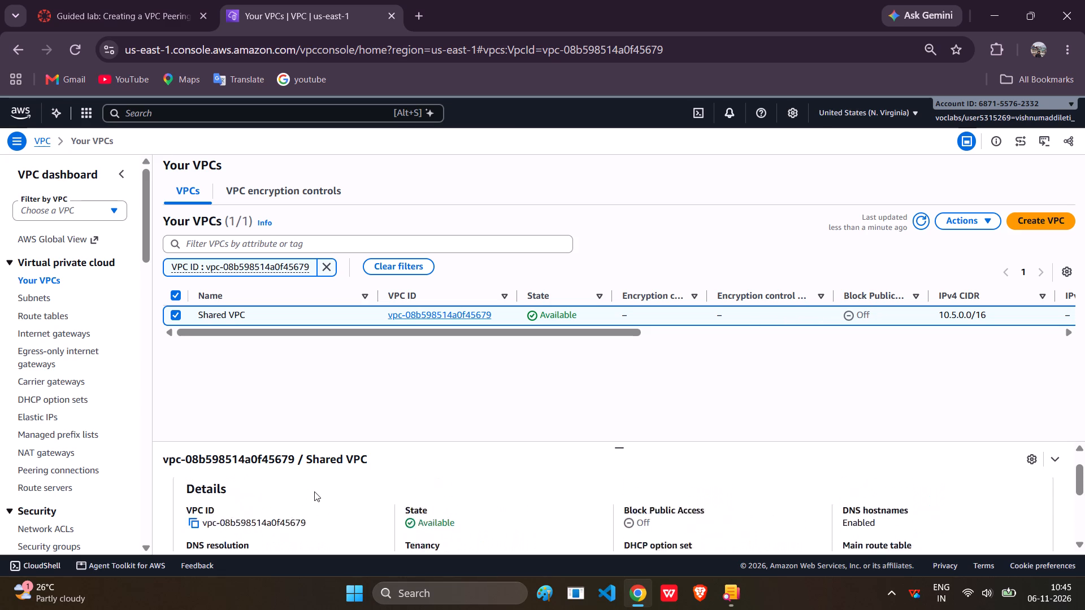
scroll(314, 491, up, 1)
scroll(314, 491, down, 1)
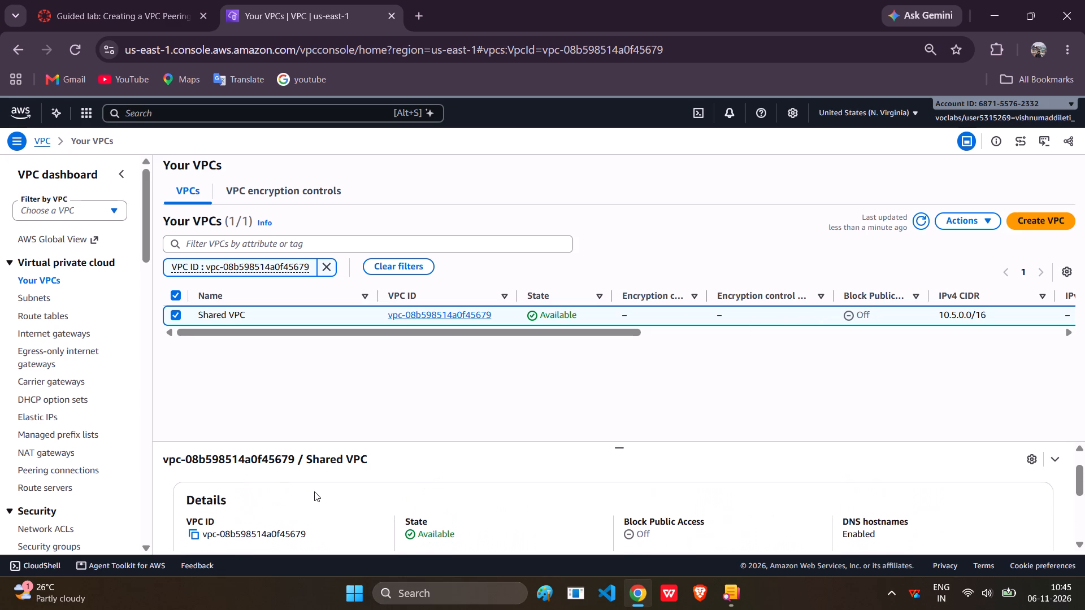
scroll(314, 491, down, 3)
scroll(314, 491, up, 6)
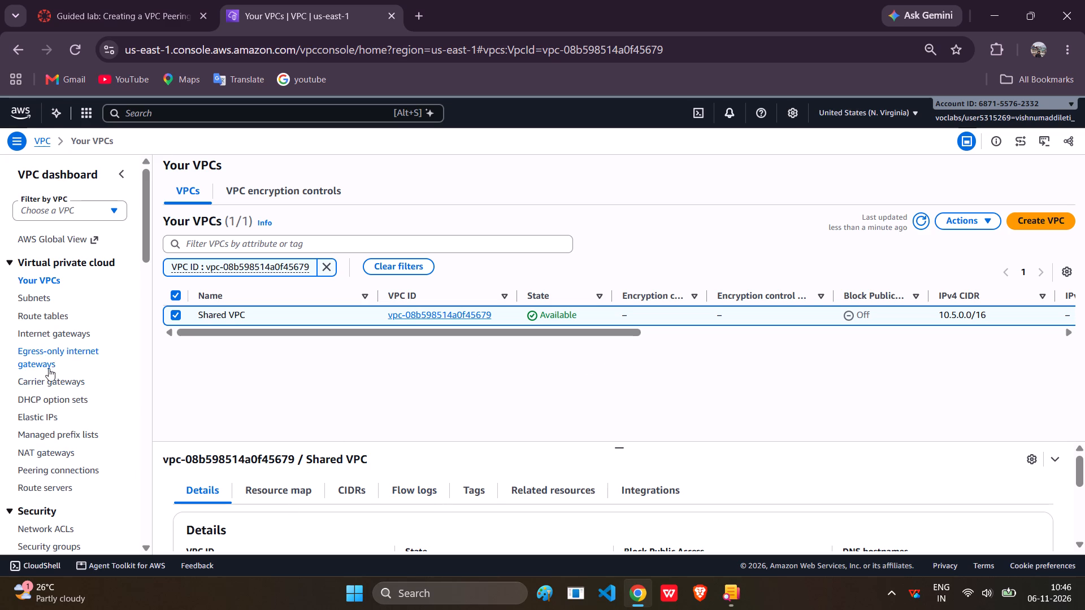
Return to Shared-VPC Route Table and examine the status of its routes again.
click(71, 317)
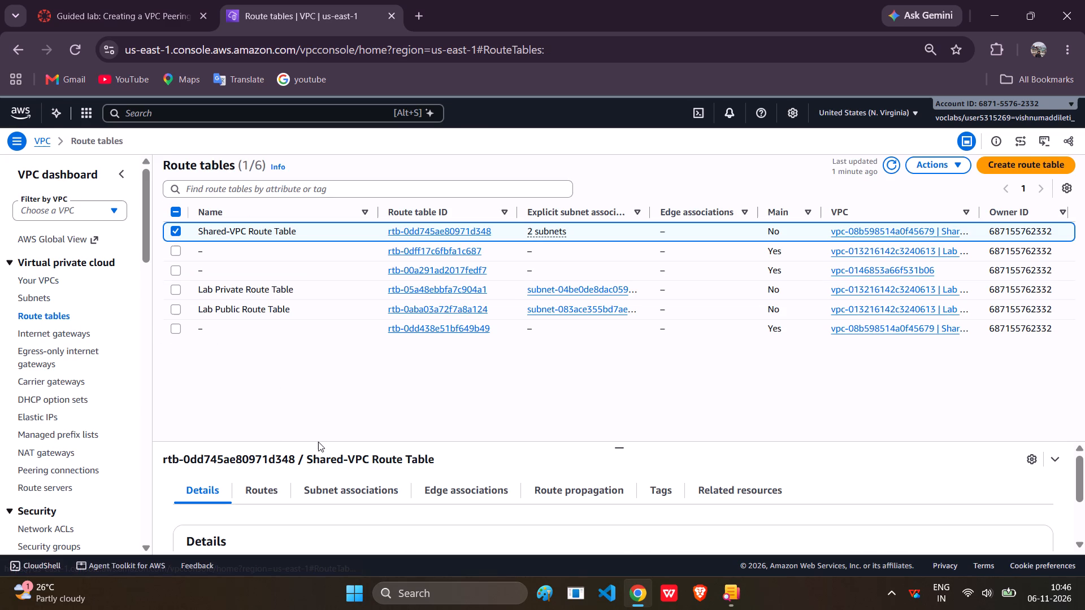
scroll(318, 442, down, 2)
scroll(461, 494, down, 1)
scroll(461, 494, up, 2)
click(263, 485)
scroll(263, 485, down, 1)
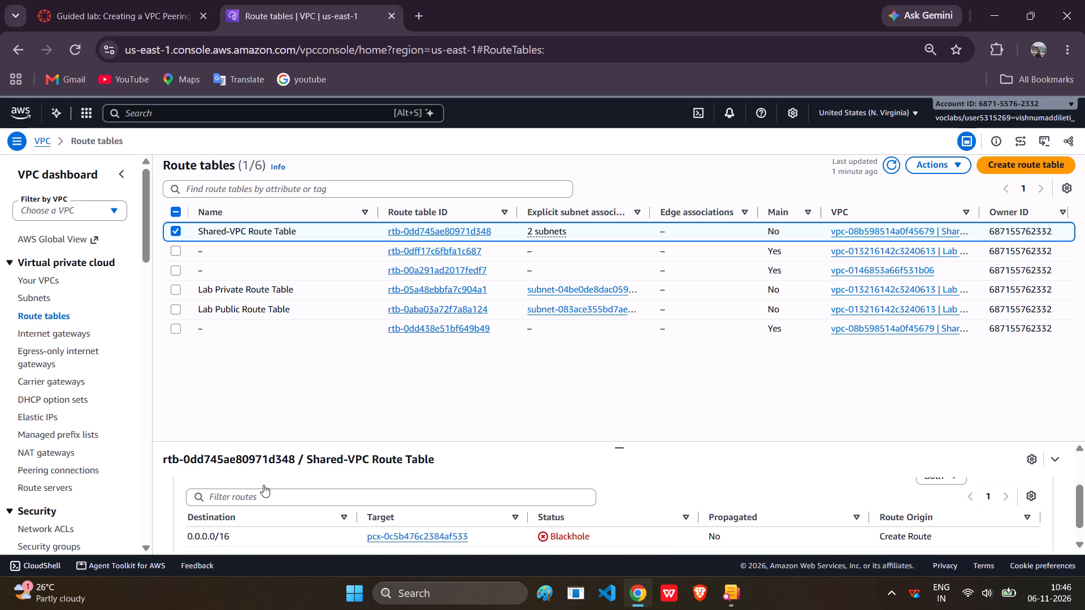
scroll(263, 485, down, 2)
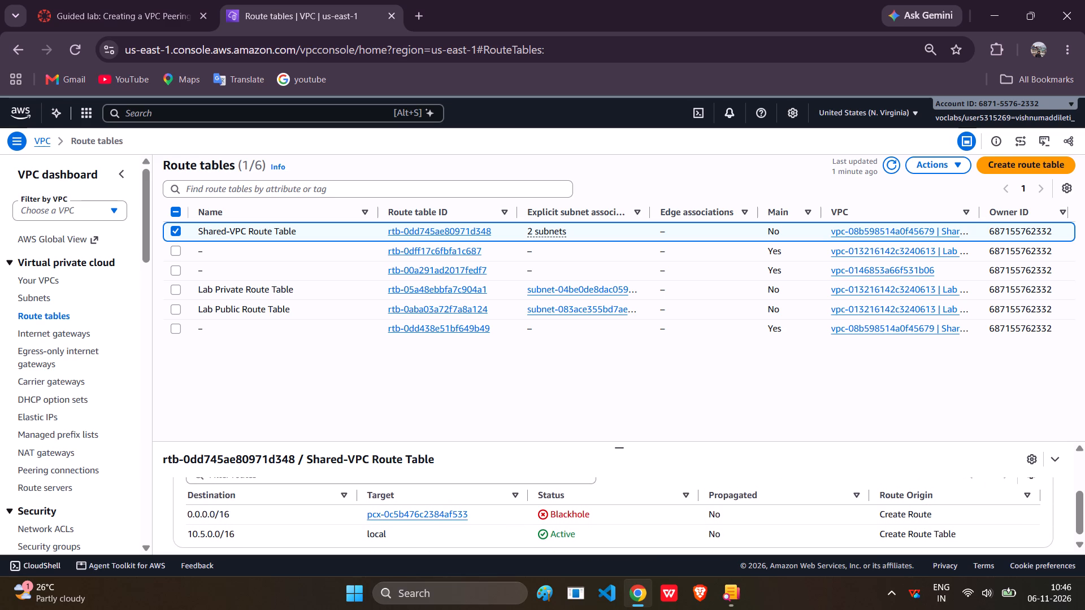
scroll(263, 485, down, 1)
Accept the pending Lab-Peer peering connection request and look over the connection's details.
click(40, 462)
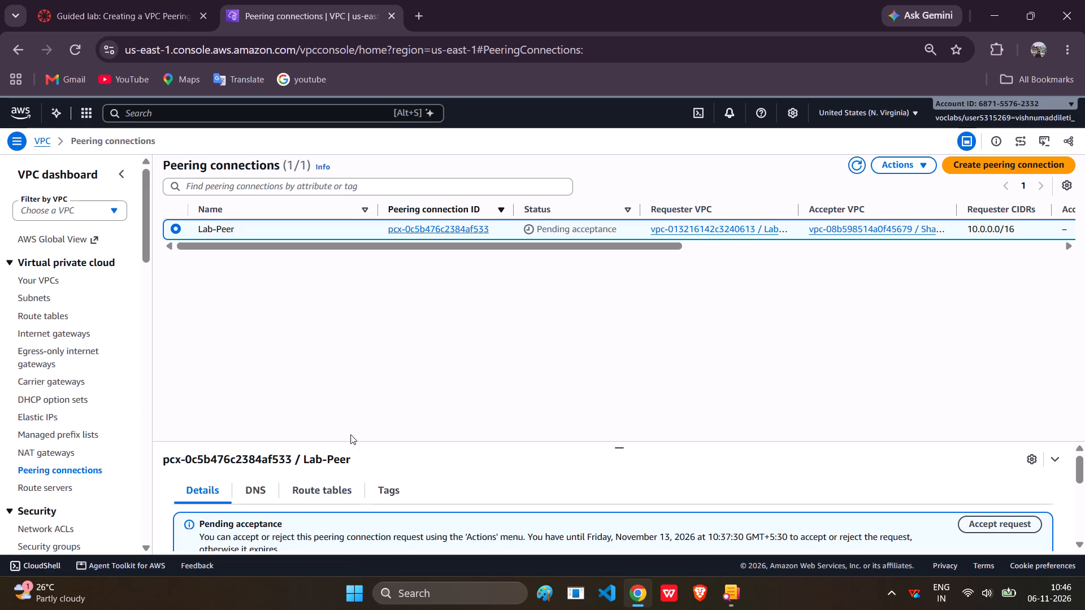
scroll(358, 438, down, 1)
click(979, 527)
click(837, 443)
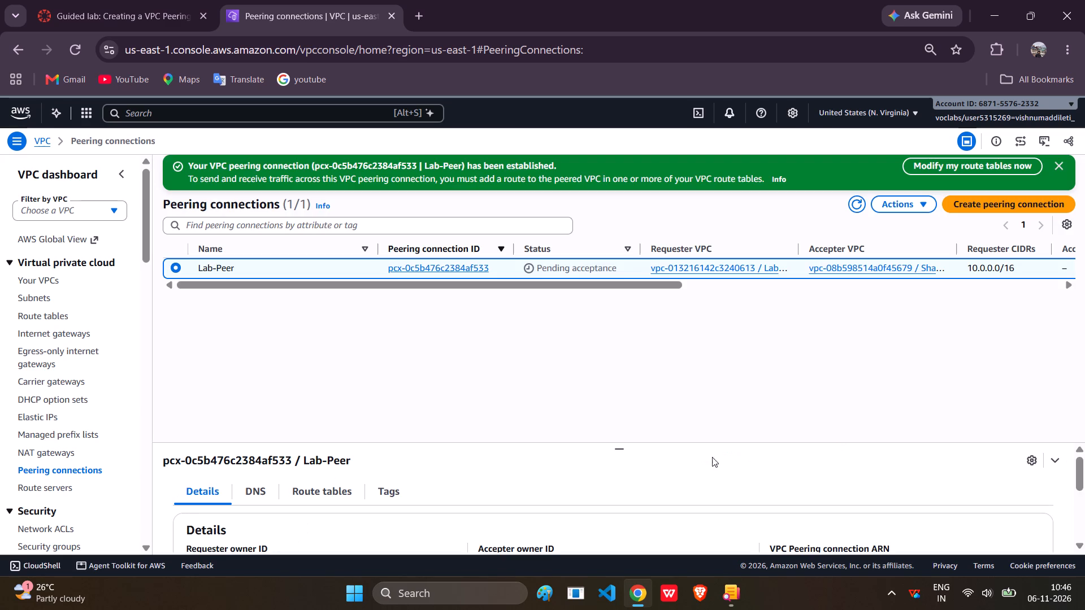
scroll(520, 484, down, 2)
scroll(520, 484, up, 1)
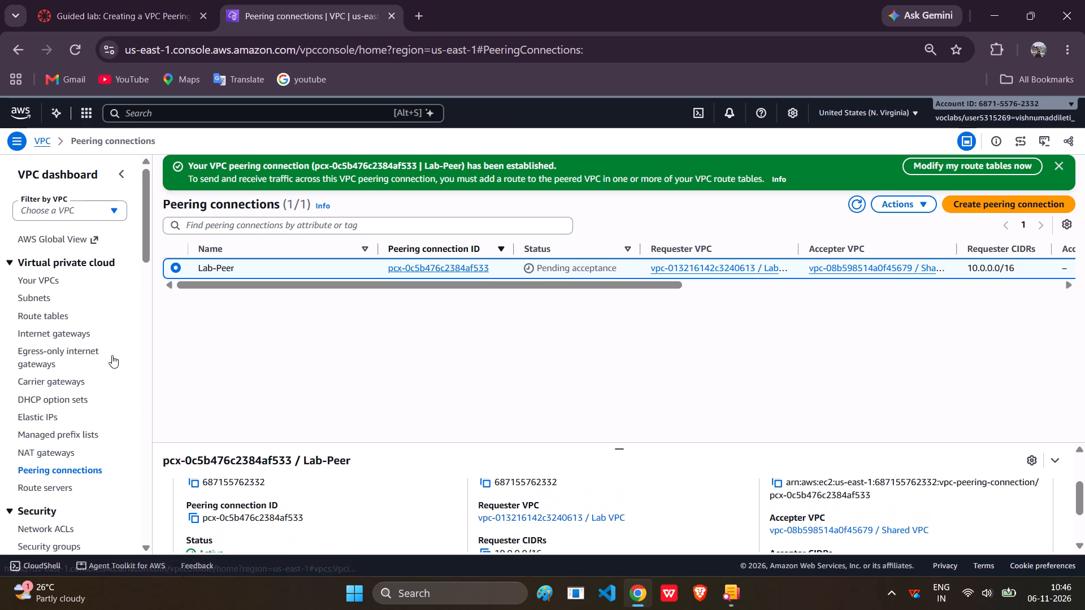
Check the status of the routes in Shared-VPC Route Table, reload the page, and examine the routes again.
click(55, 308)
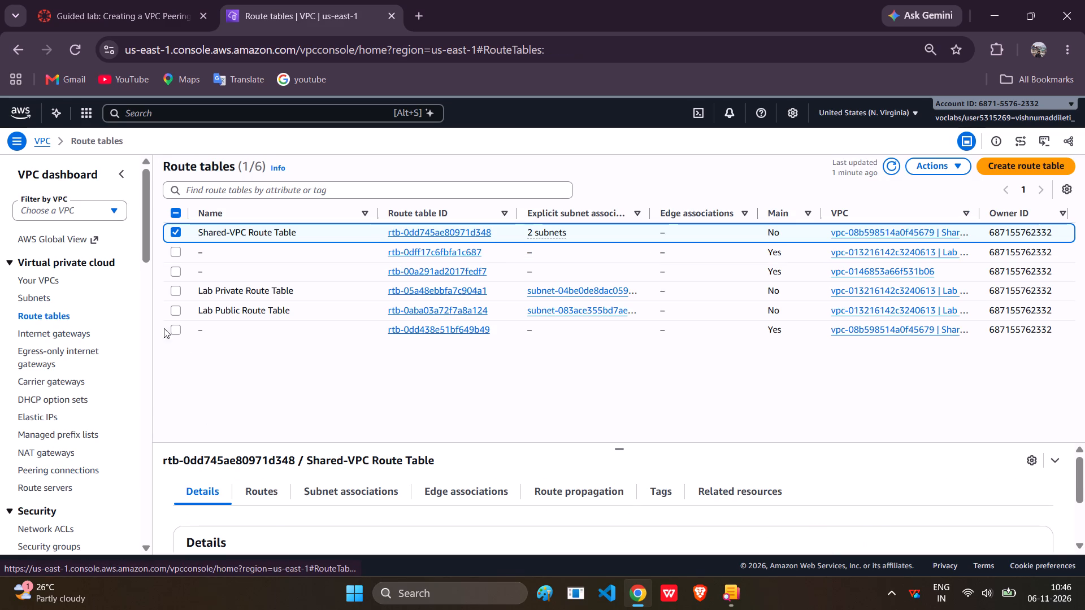
scroll(250, 347, down, 3)
click(267, 496)
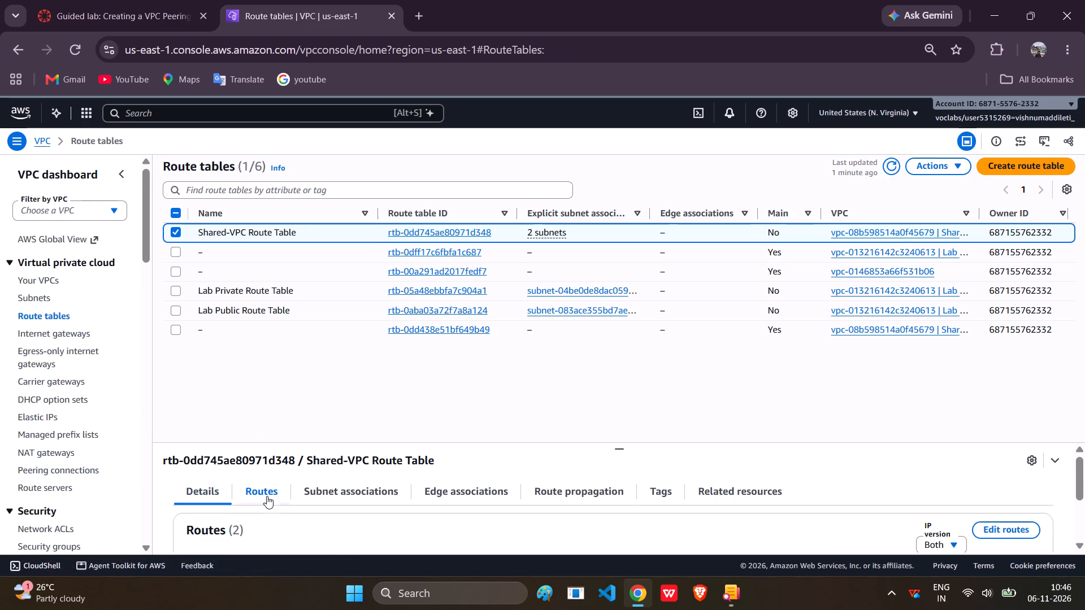
scroll(267, 496, down, 3)
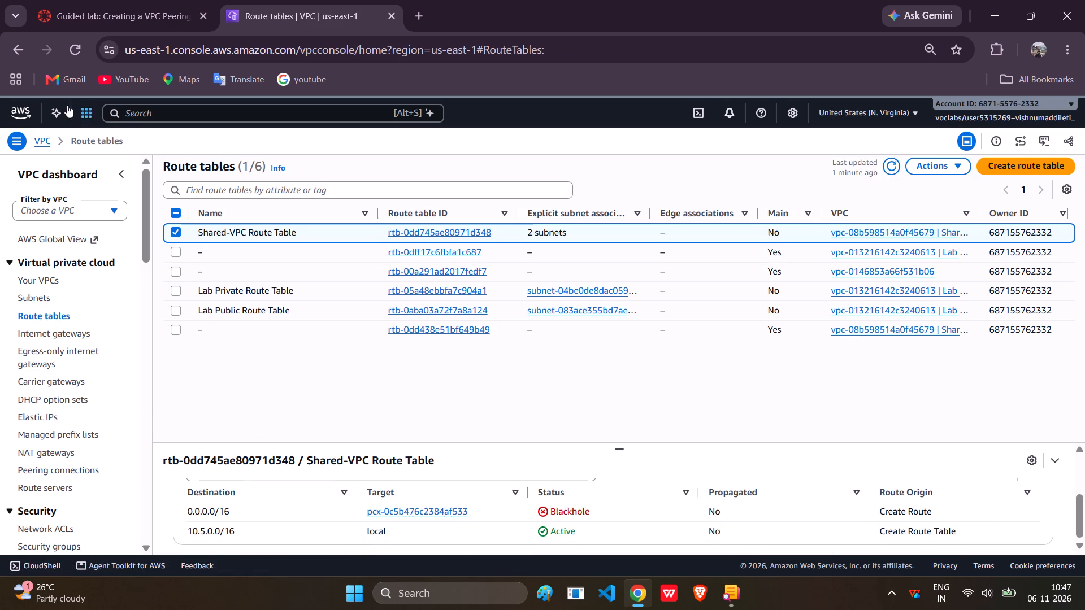
click(84, 40)
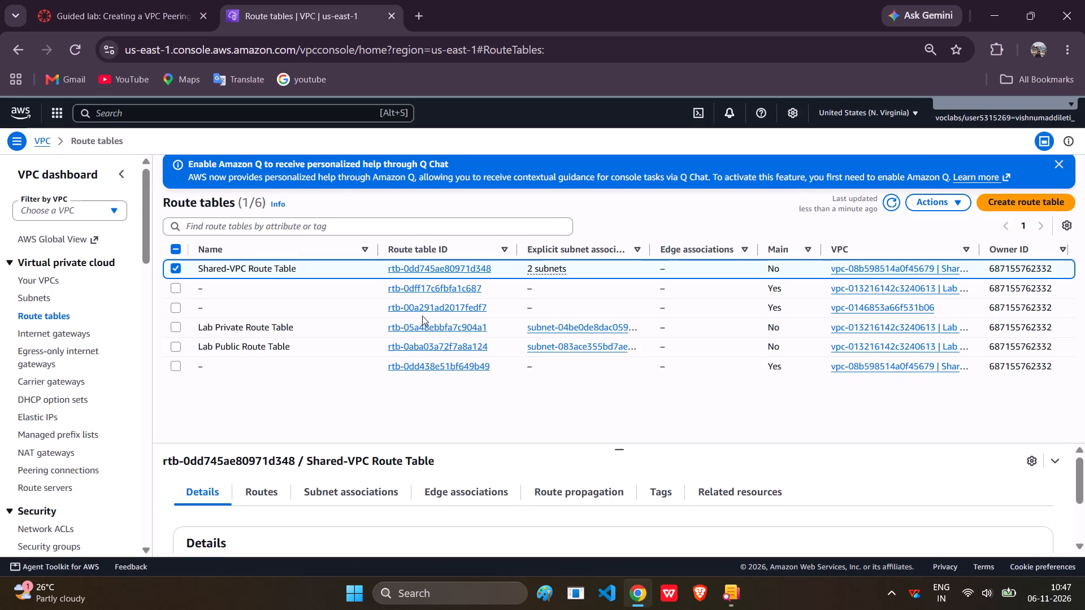
scroll(422, 316, down, 3)
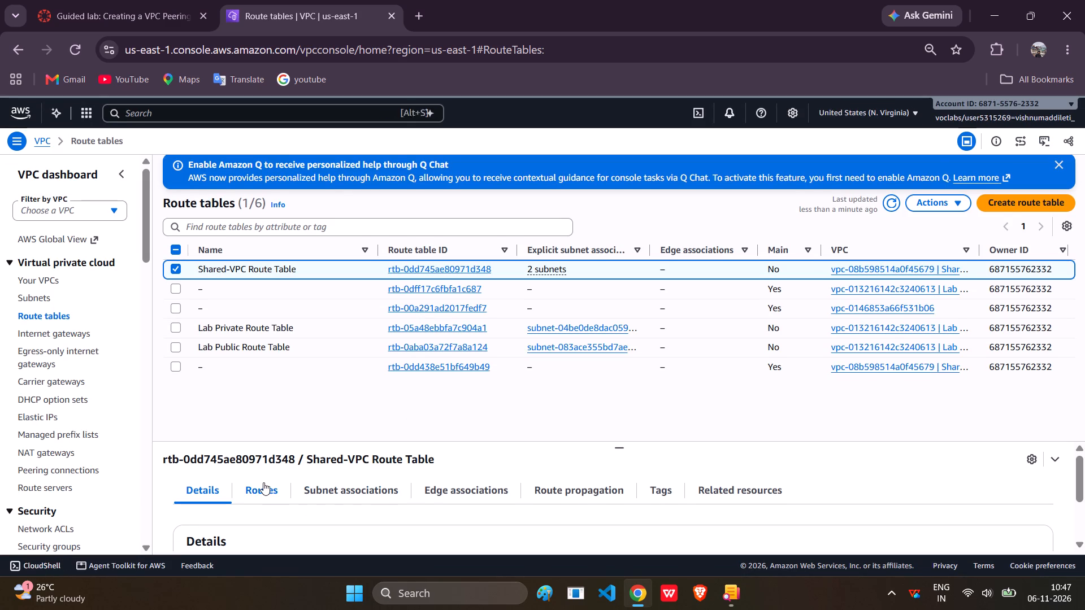
click(263, 482)
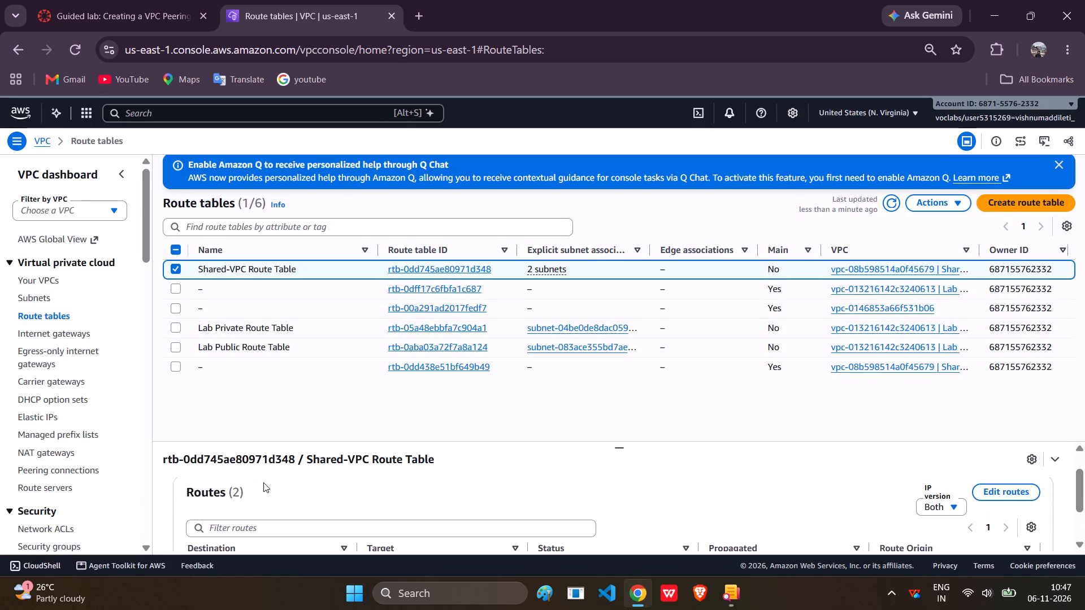
scroll(300, 495, down, 1)
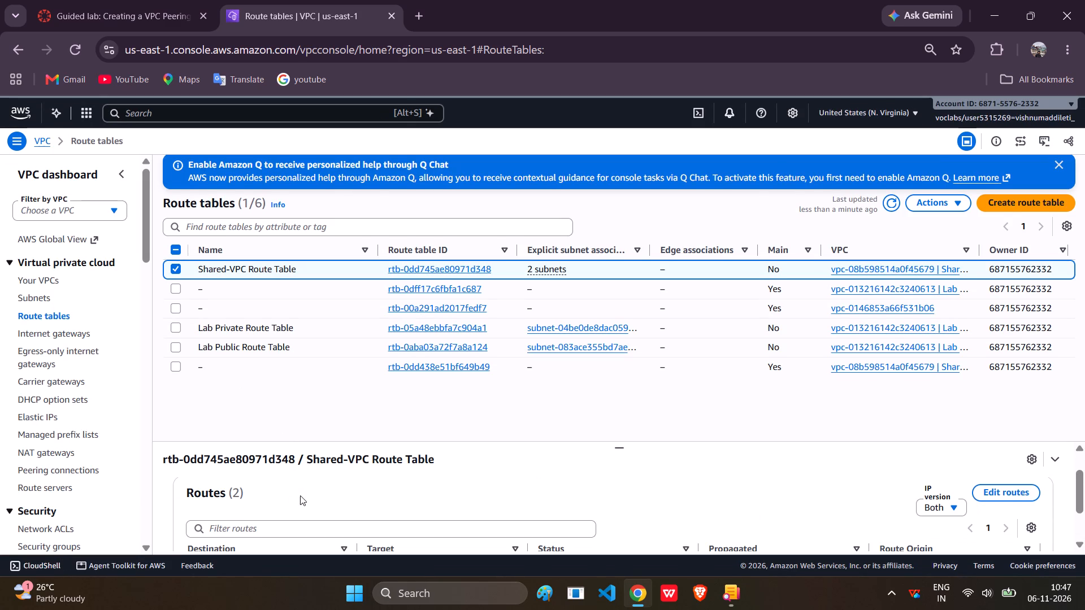
scroll(663, 509, down, 1)
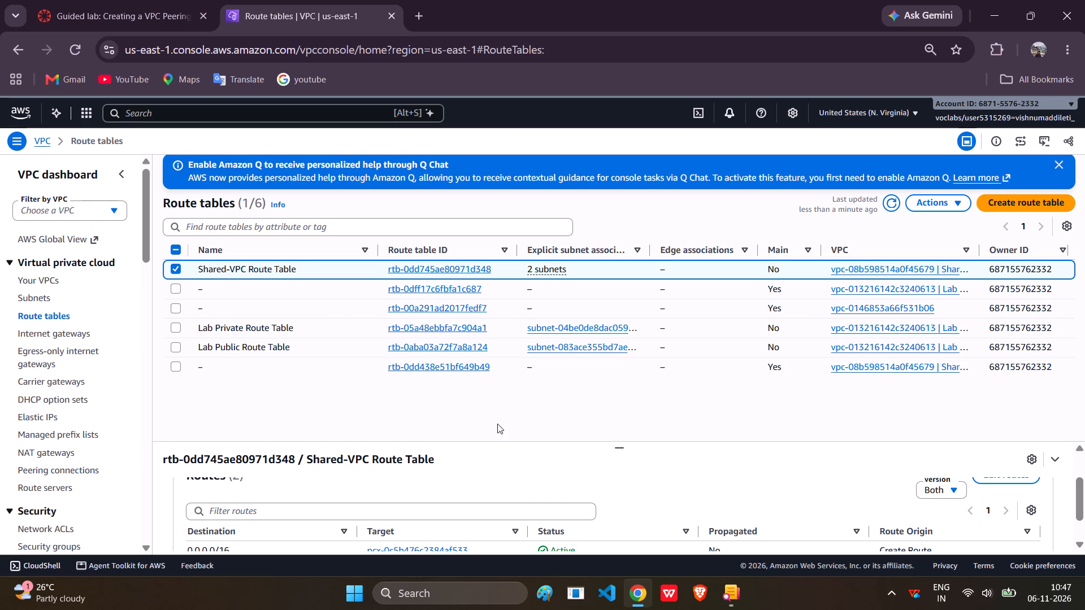
Start creating a flow log for Shared VPC from its flow logs.
click(54, 275)
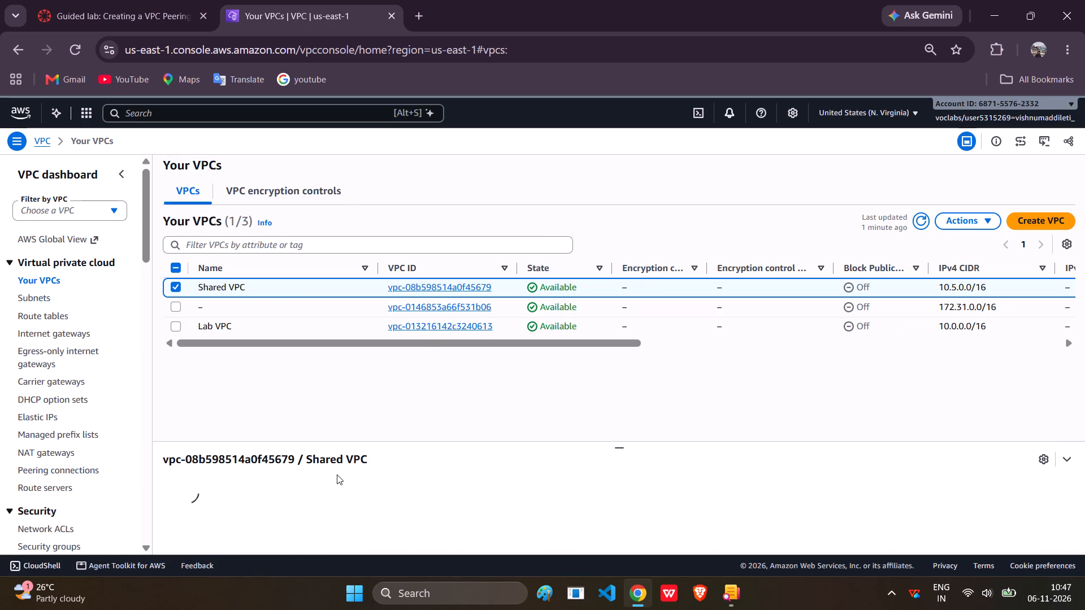
scroll(337, 474, down, 1)
scroll(337, 474, up, 2)
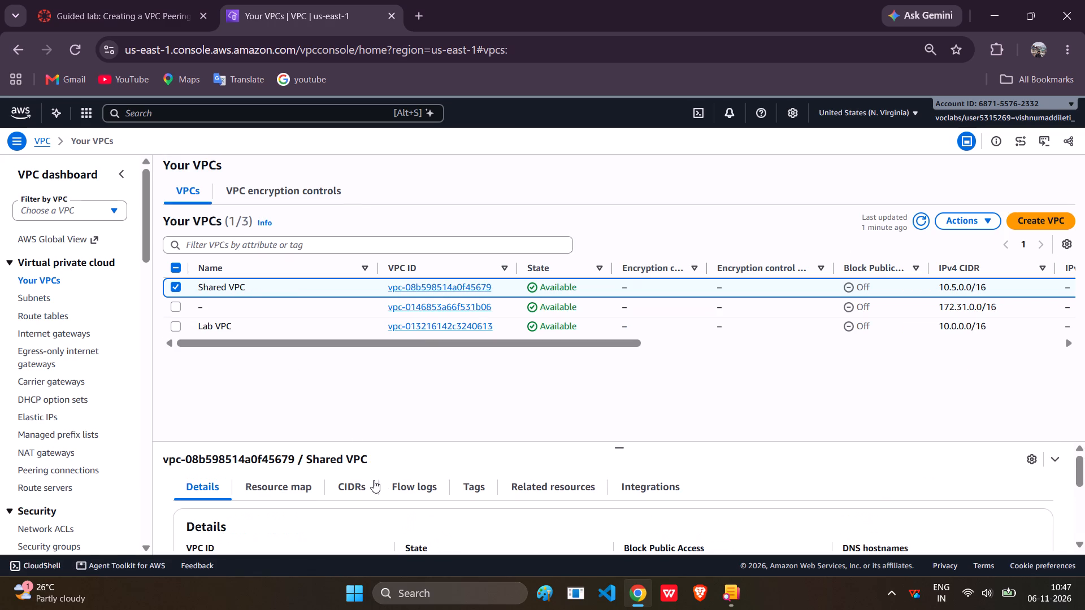
click(384, 486)
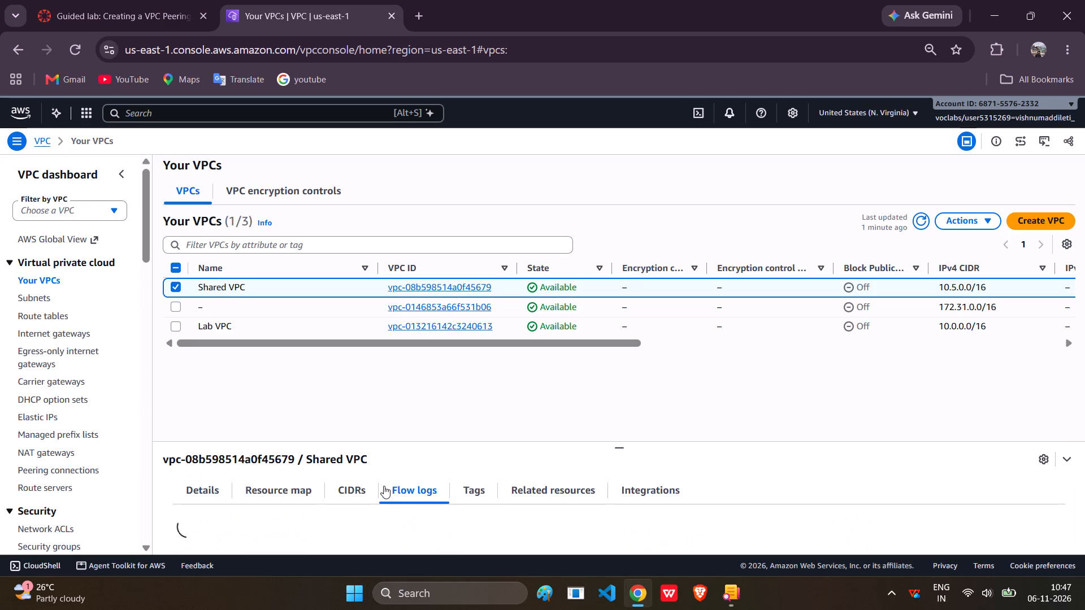
scroll(384, 486, up, 1)
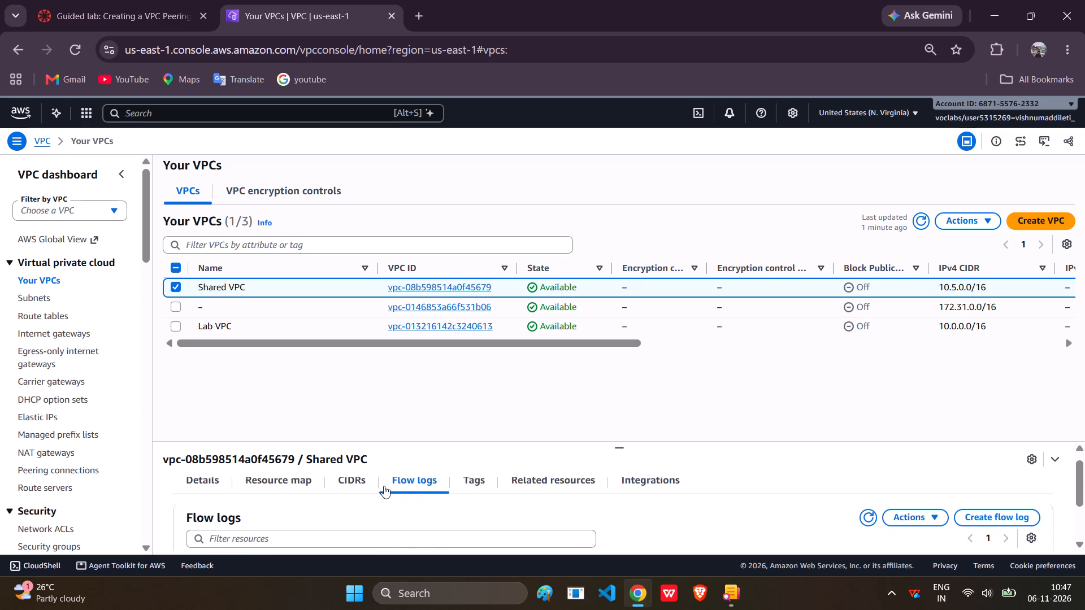
scroll(384, 486, down, 1)
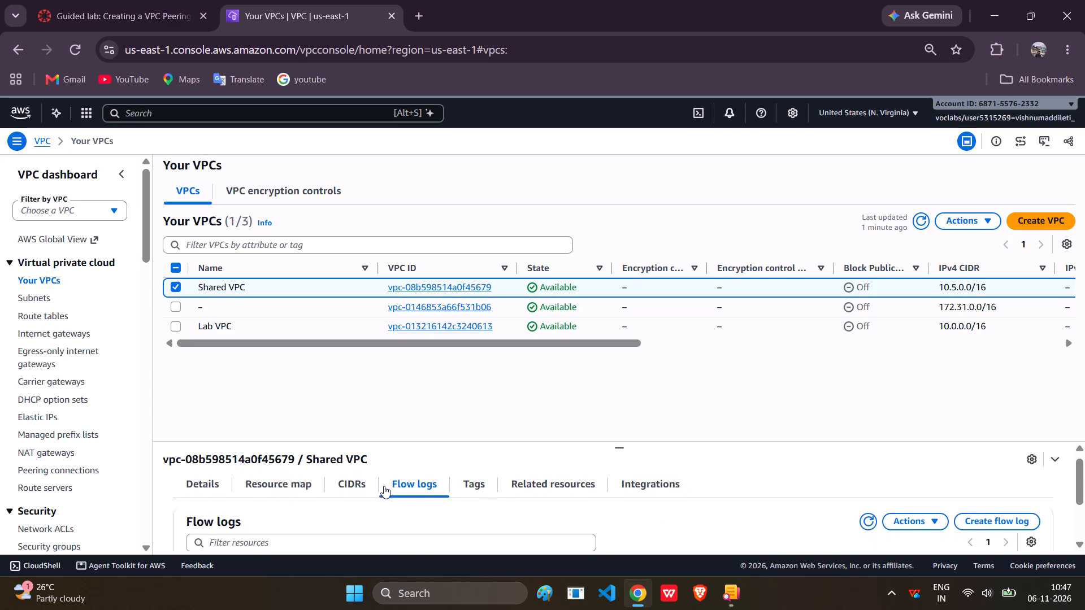
scroll(384, 486, down, 2)
scroll(384, 486, up, 4)
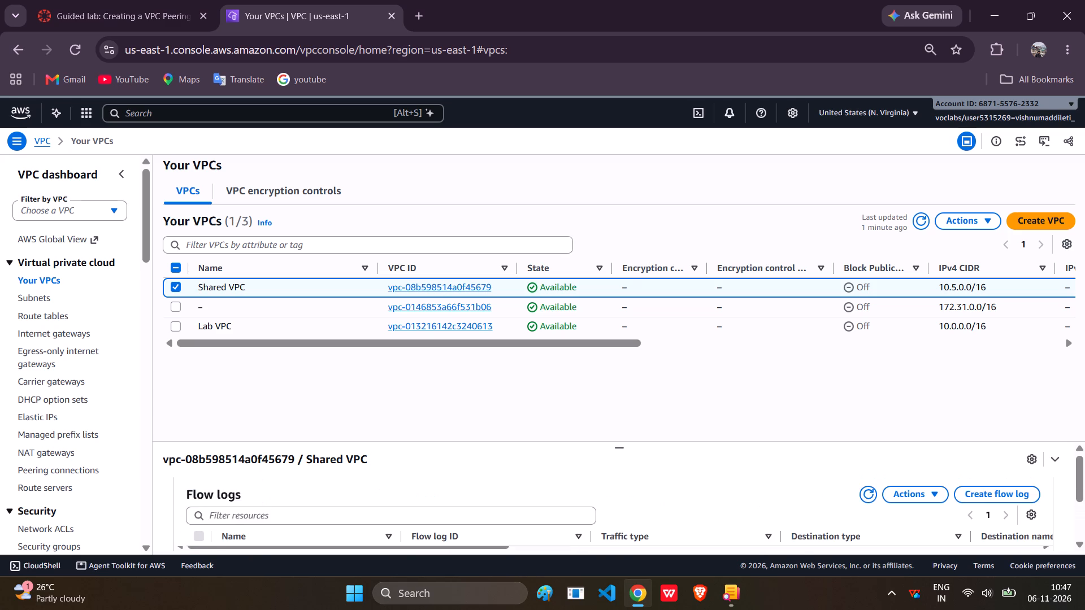
click(1008, 522)
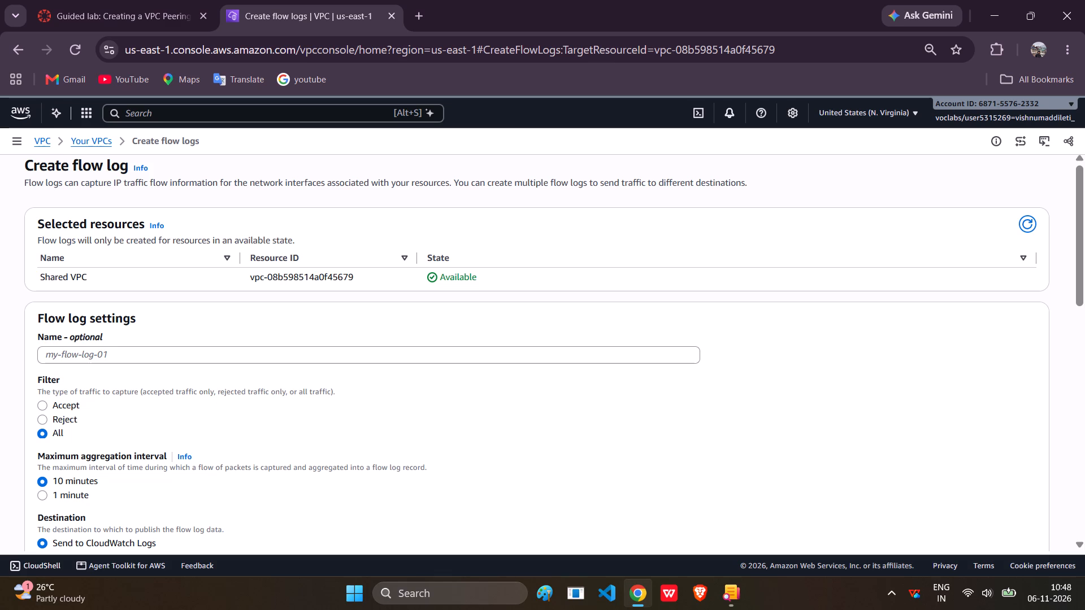
Switch to the guided lab page and read the instructions for configuring the Create flow log settings.
click(64, 1)
scroll(423, 353, down, 1)
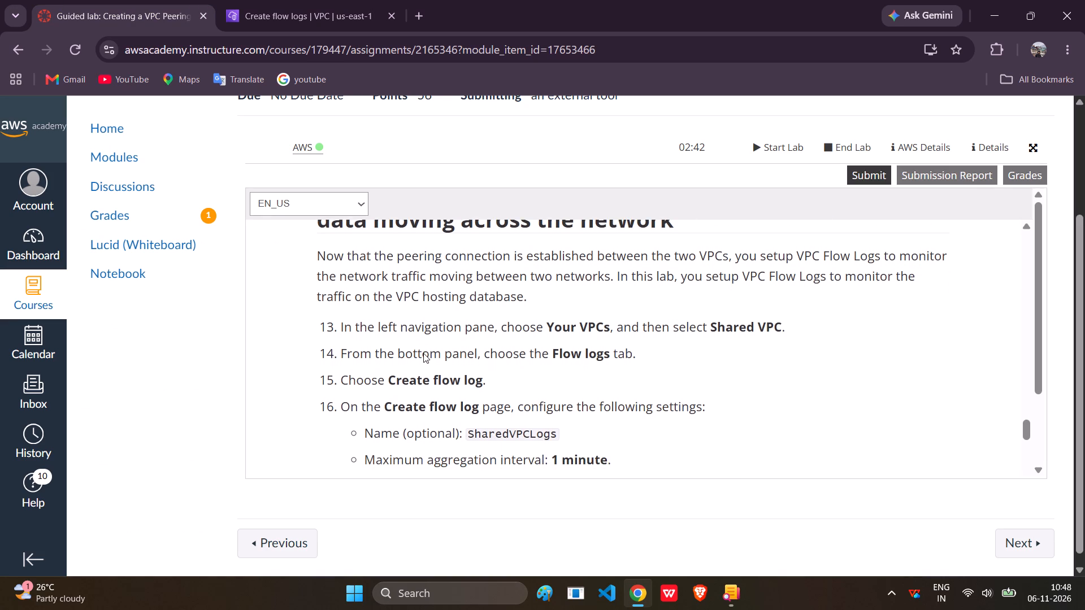
scroll(423, 353, down, 3)
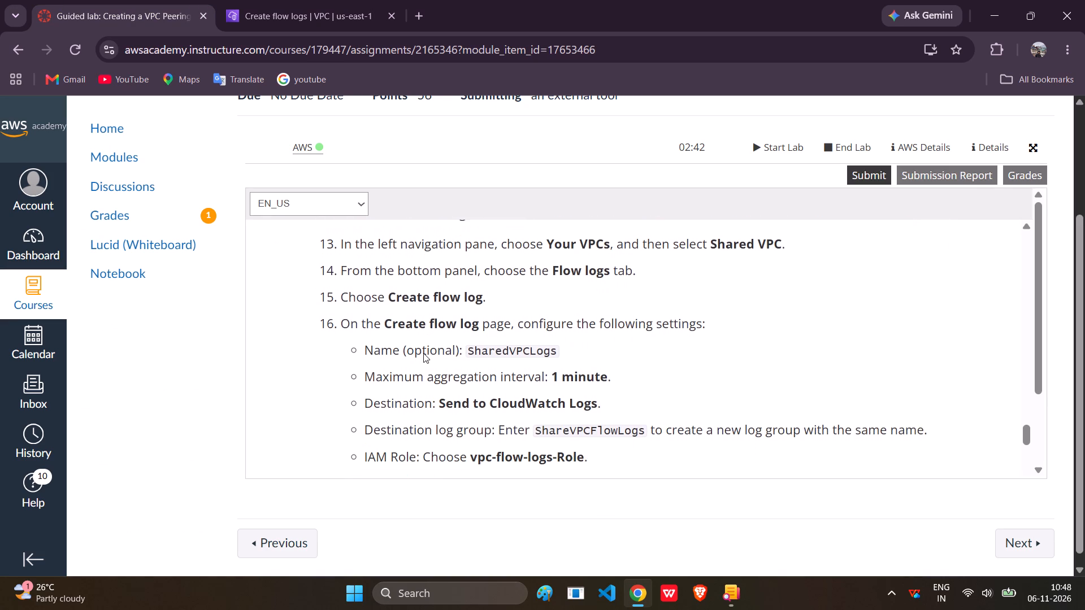
scroll(423, 353, down, 1)
scroll(524, 375, down, 1)
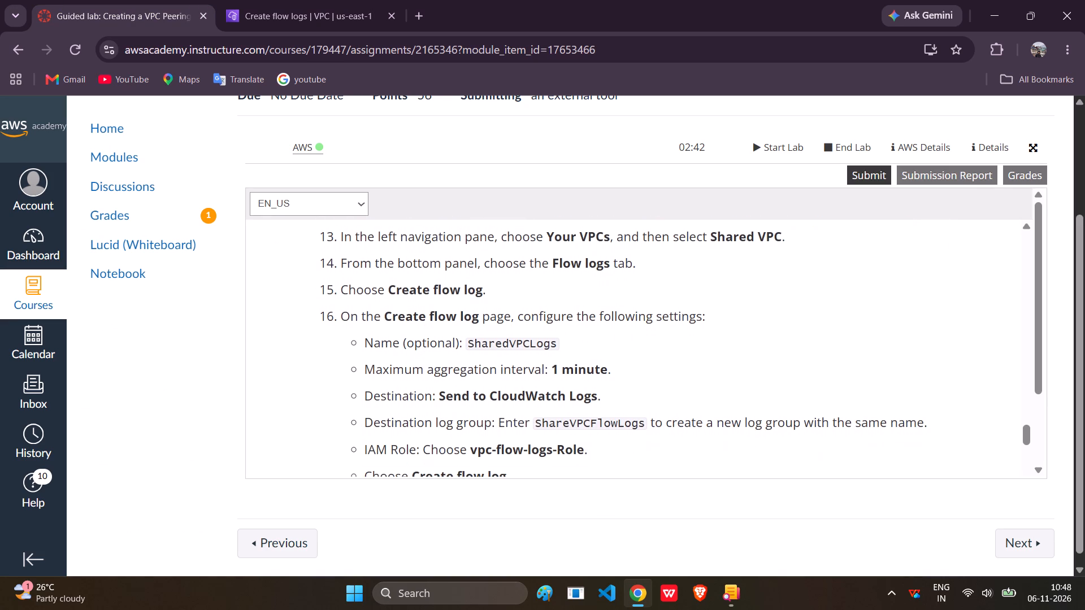
scroll(524, 375, down, 2)
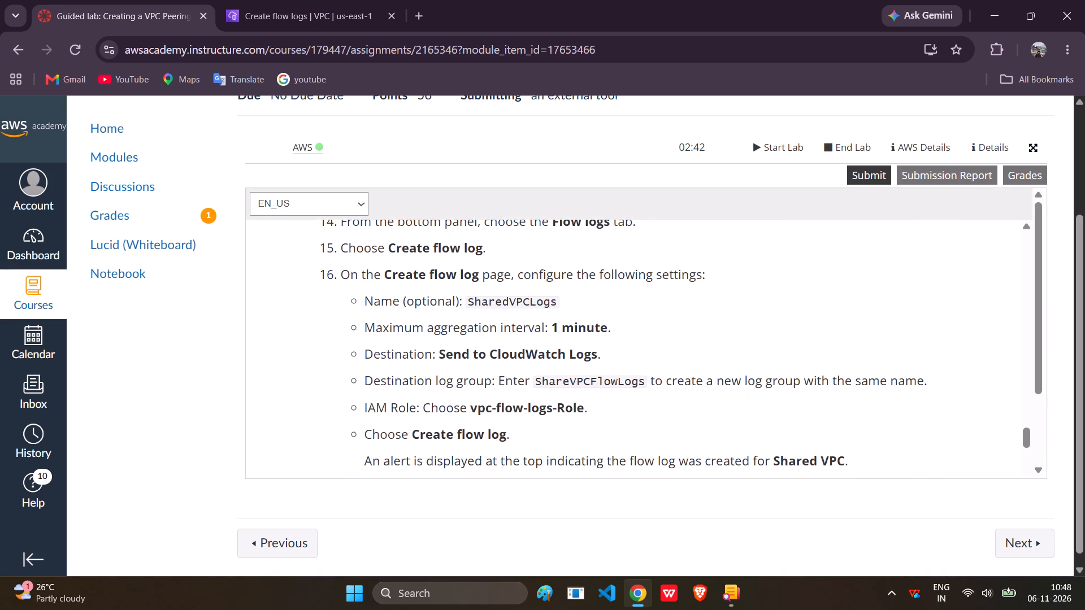
scroll(524, 375, down, 1)
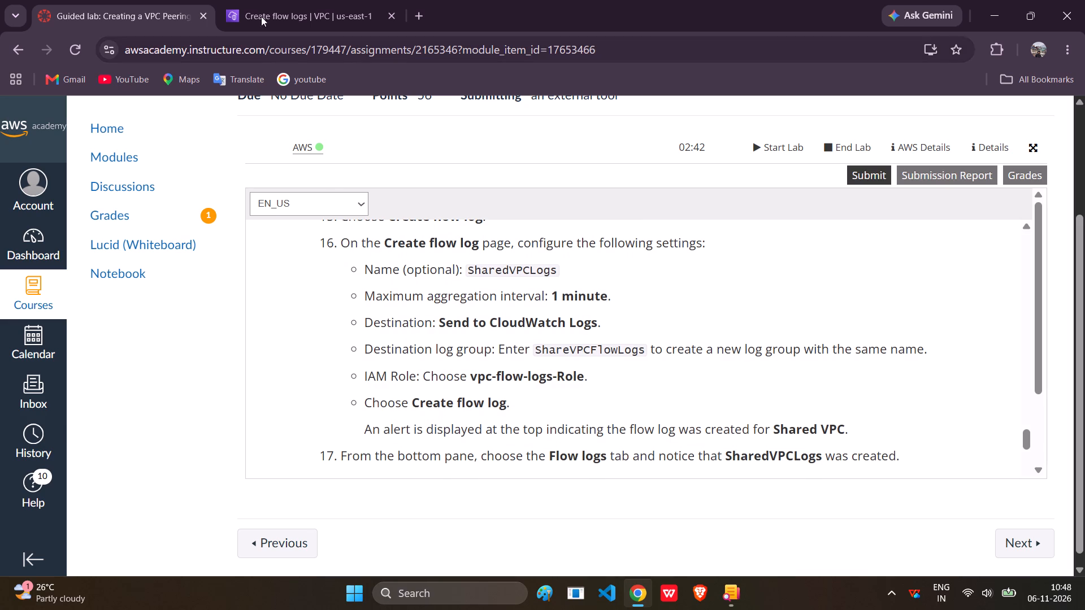
Back in the Create flow log form for Shared VPC, set the maximum aggregation interval to 1 minute.
click(254, 0)
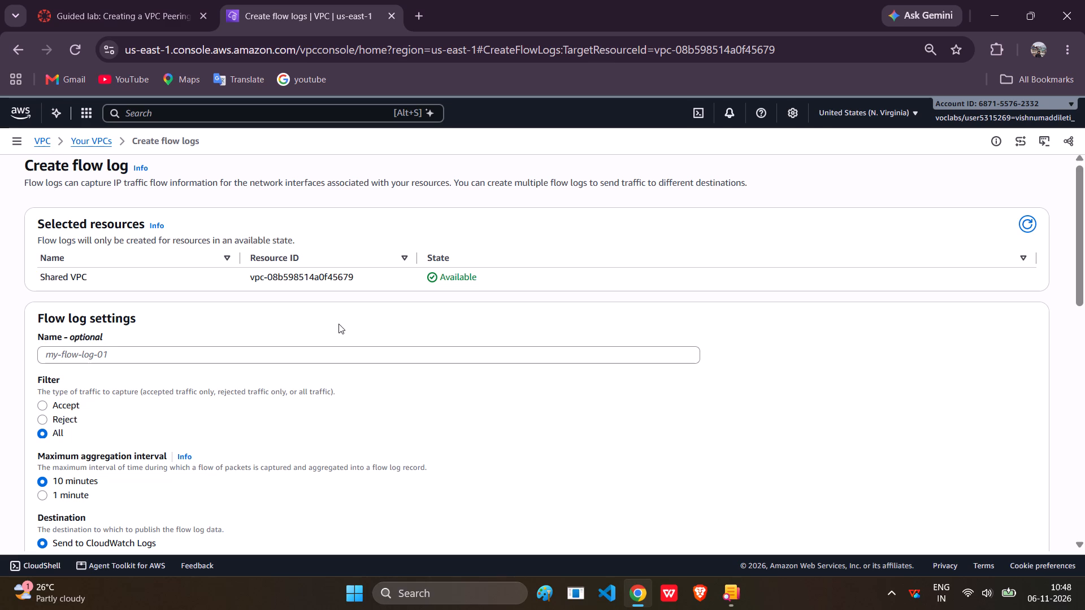
scroll(338, 324, down, 1)
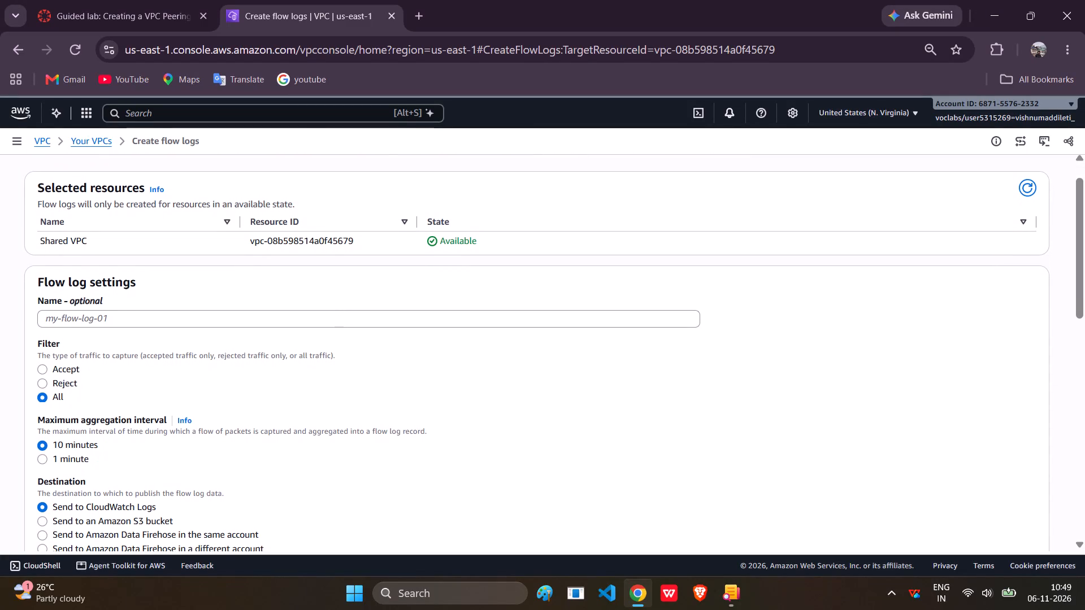
scroll(338, 324, down, 1)
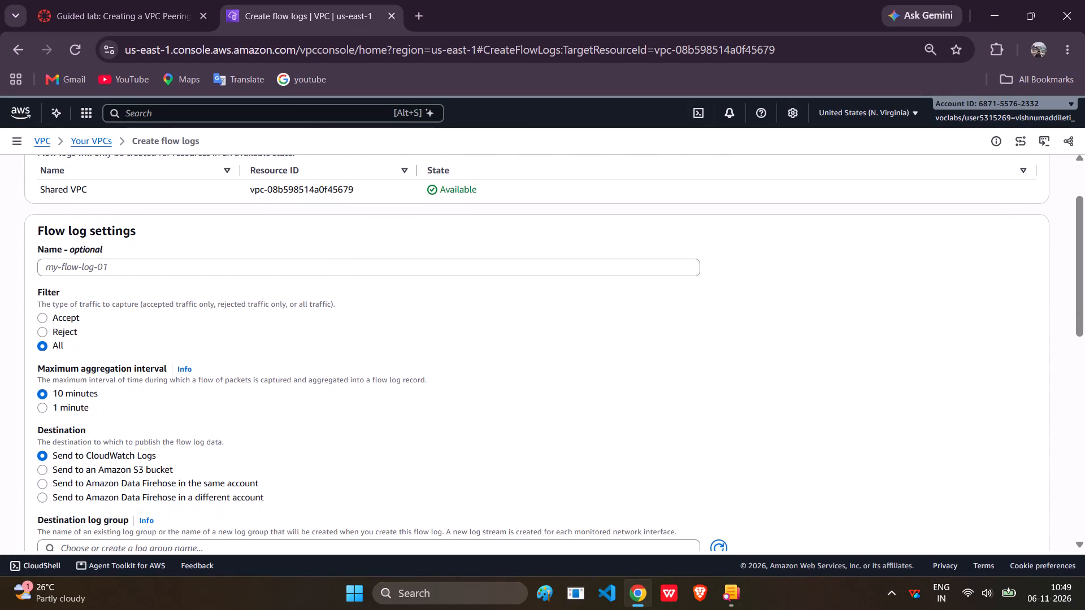
scroll(338, 324, down, 2)
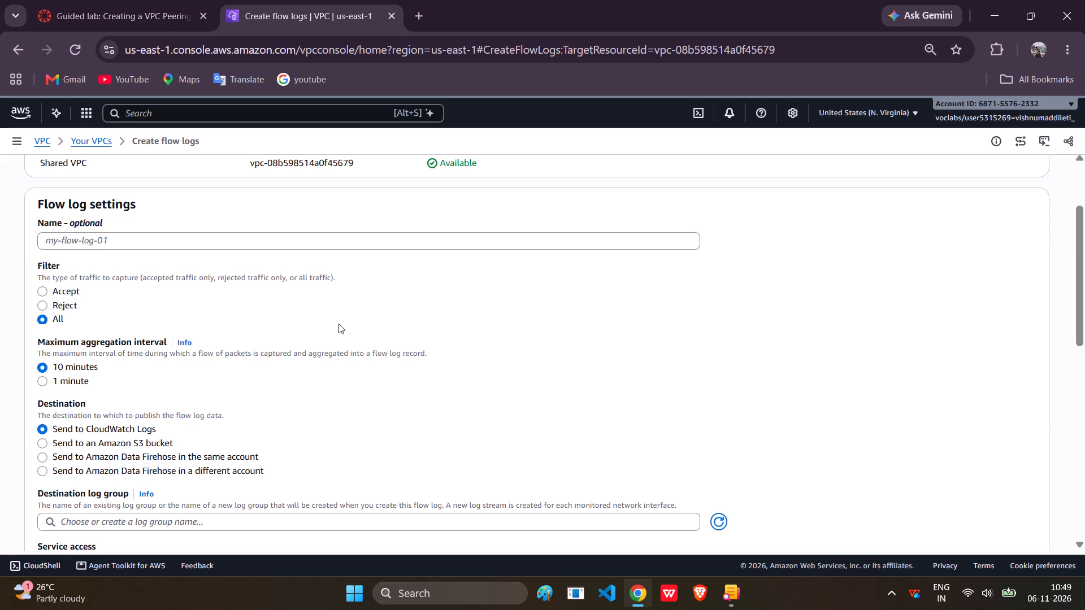
scroll(338, 324, down, 3)
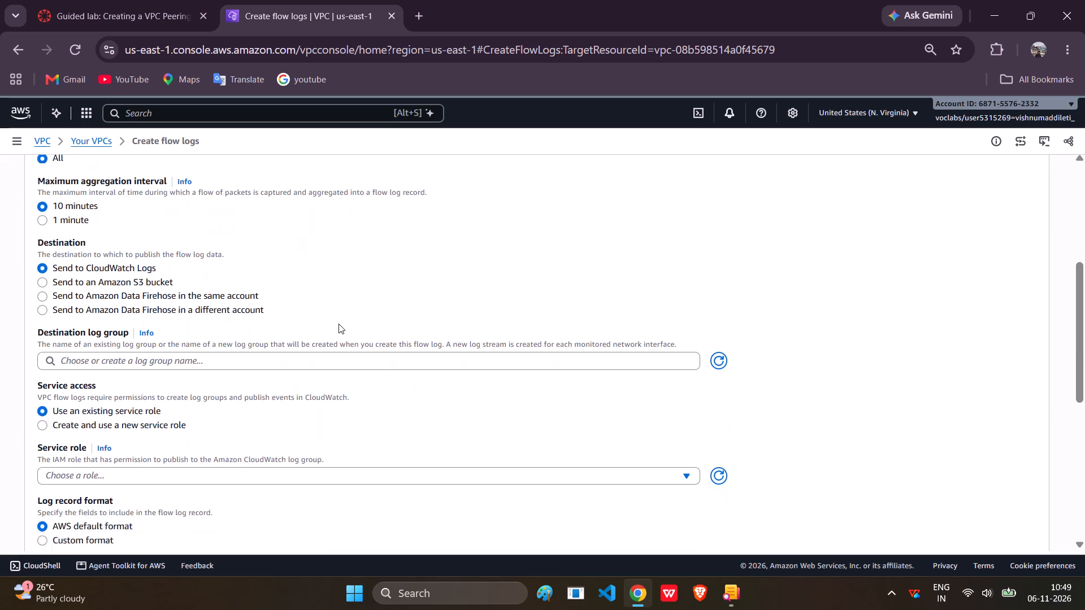
scroll(338, 324, down, 1)
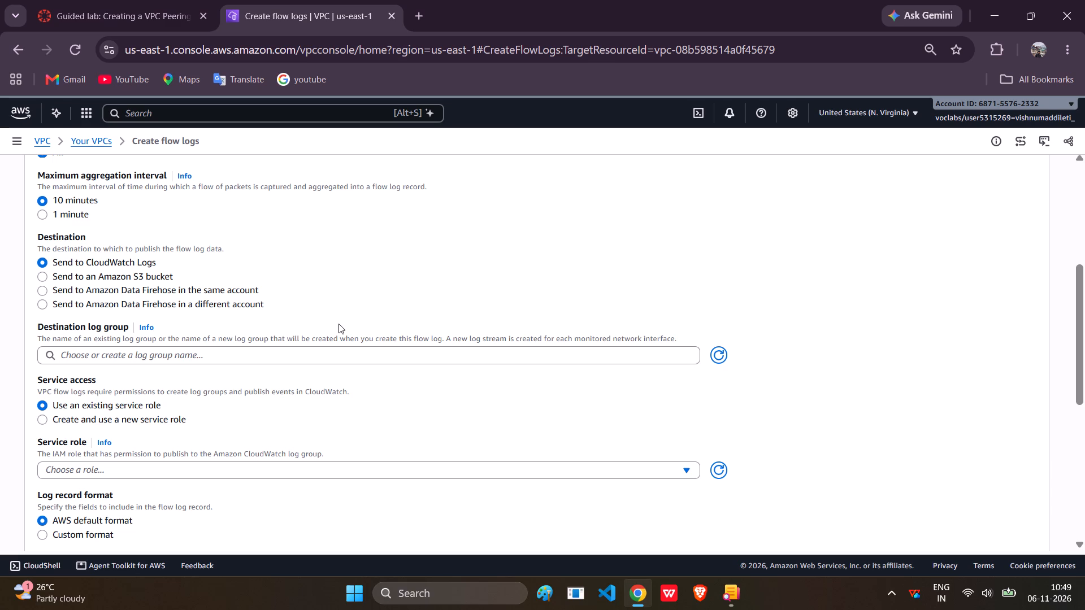
scroll(338, 324, up, 1)
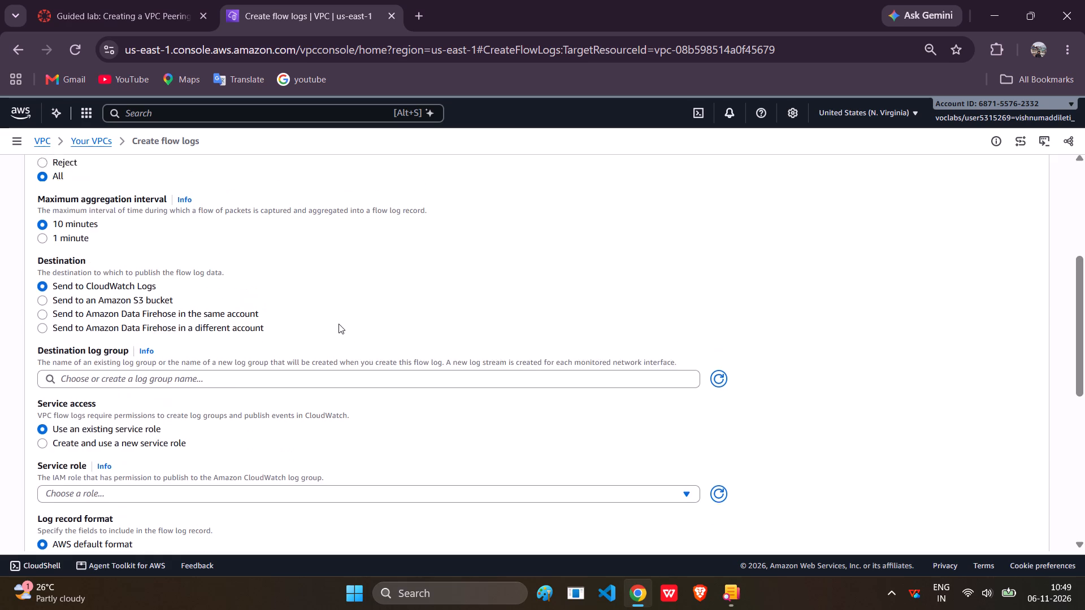
scroll(338, 324, up, 4)
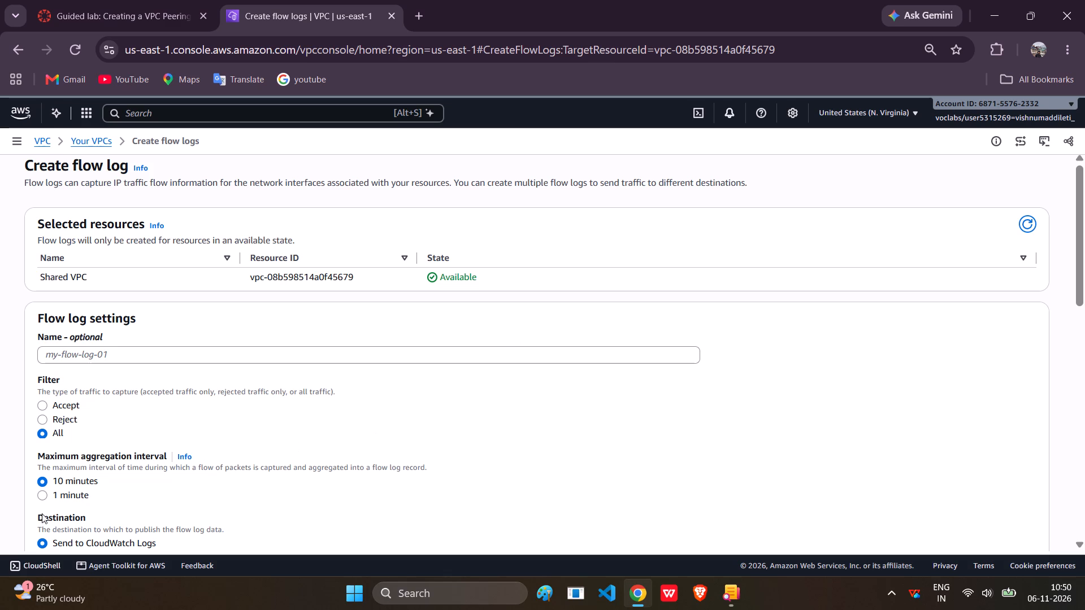
click(41, 498)
scroll(41, 498, down, 1)
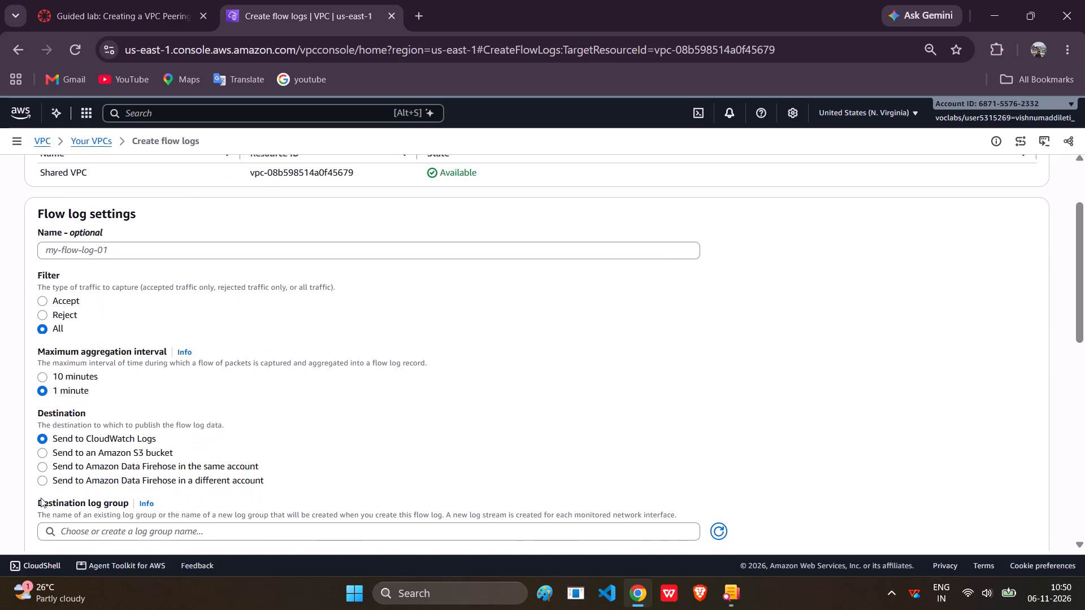
scroll(41, 498, up, 2)
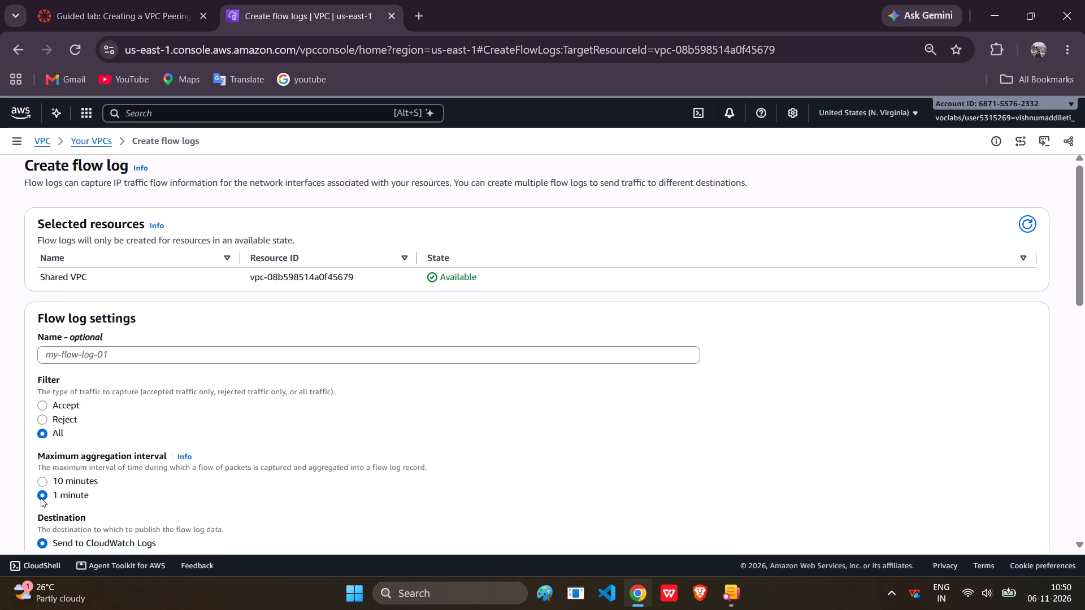
Copy SharedVPCLogs from the guided lab instructions and enter it as the flow log name in the Create flow log form.
click(42, 3)
right_click(583, 304)
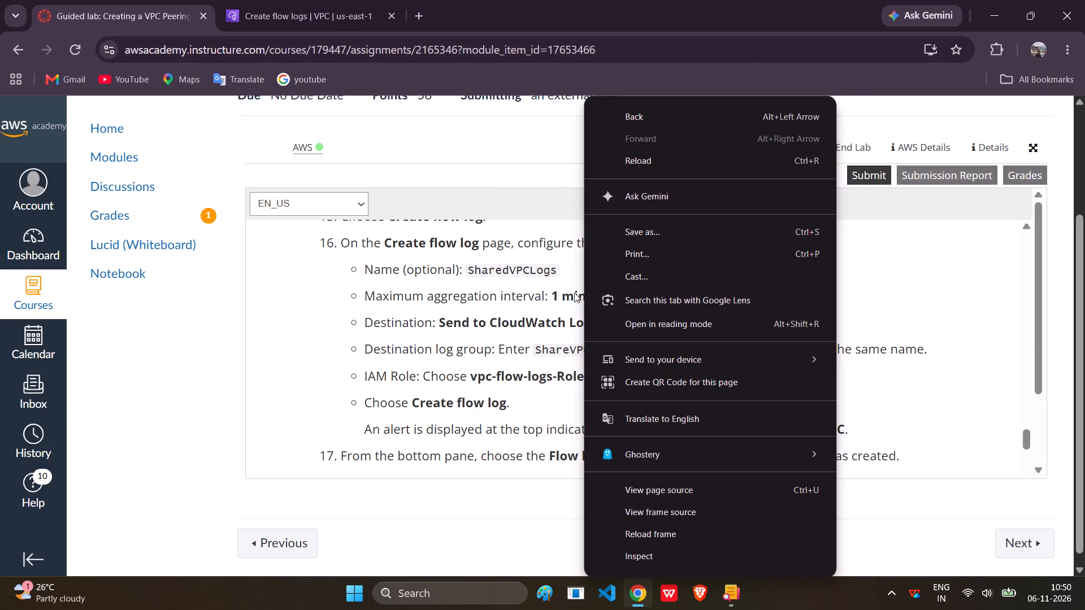
drag(552, 282, 555, 273)
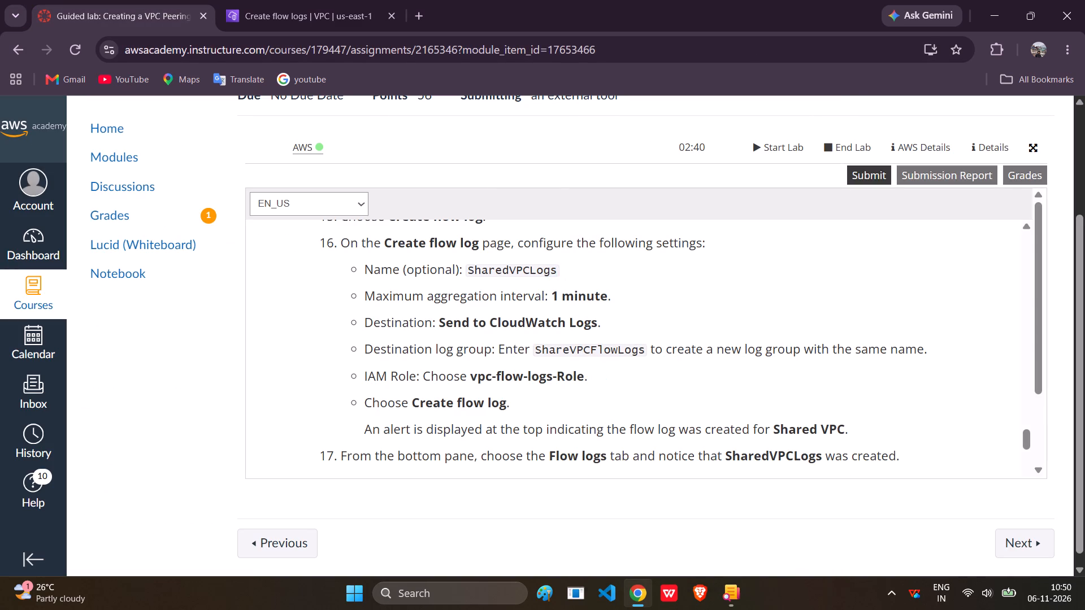
drag(555, 273, 558, 264)
drag(558, 264, 505, 265)
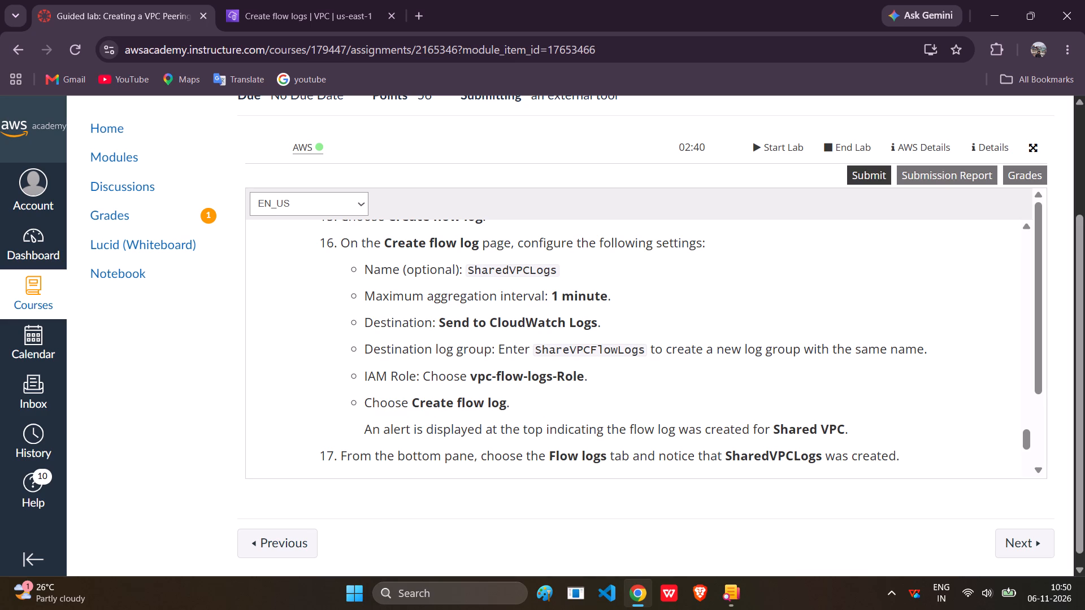
click(554, 269)
drag(554, 269, 469, 276)
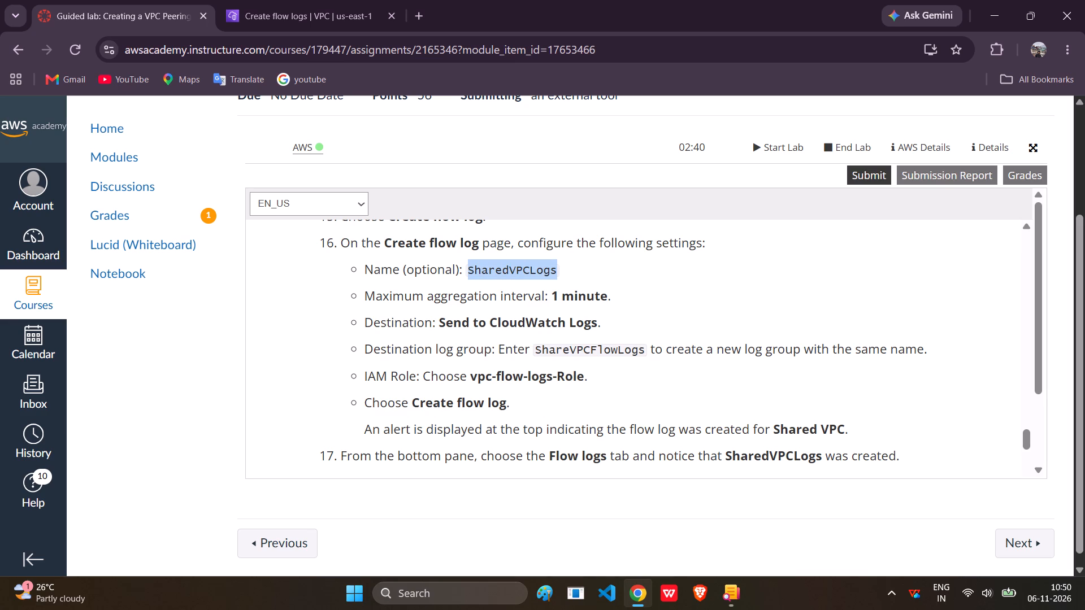
key(ctrl+c)
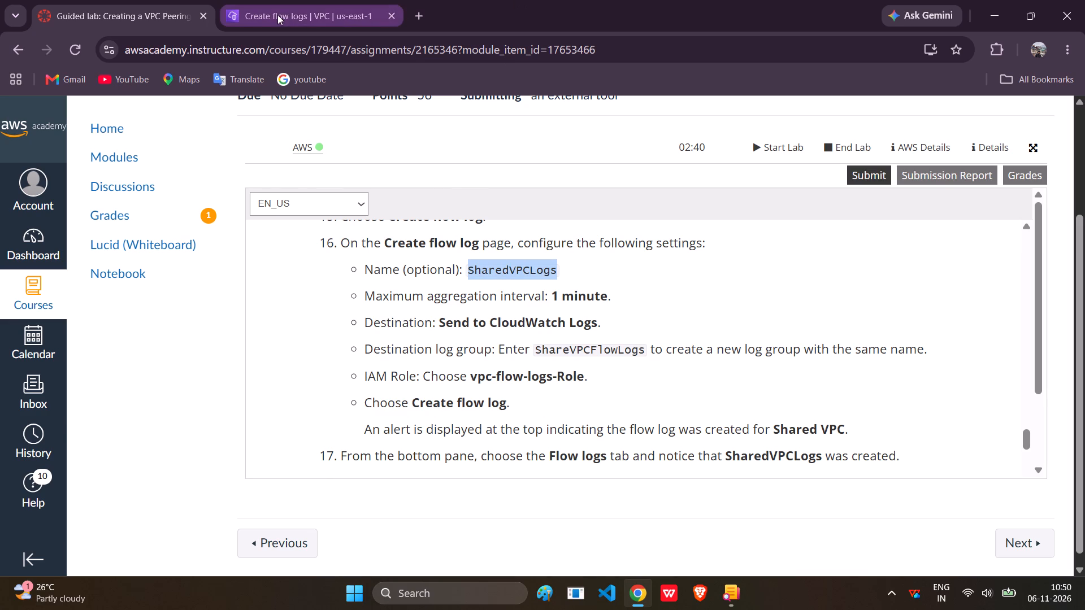
click(277, 15)
click(190, 356)
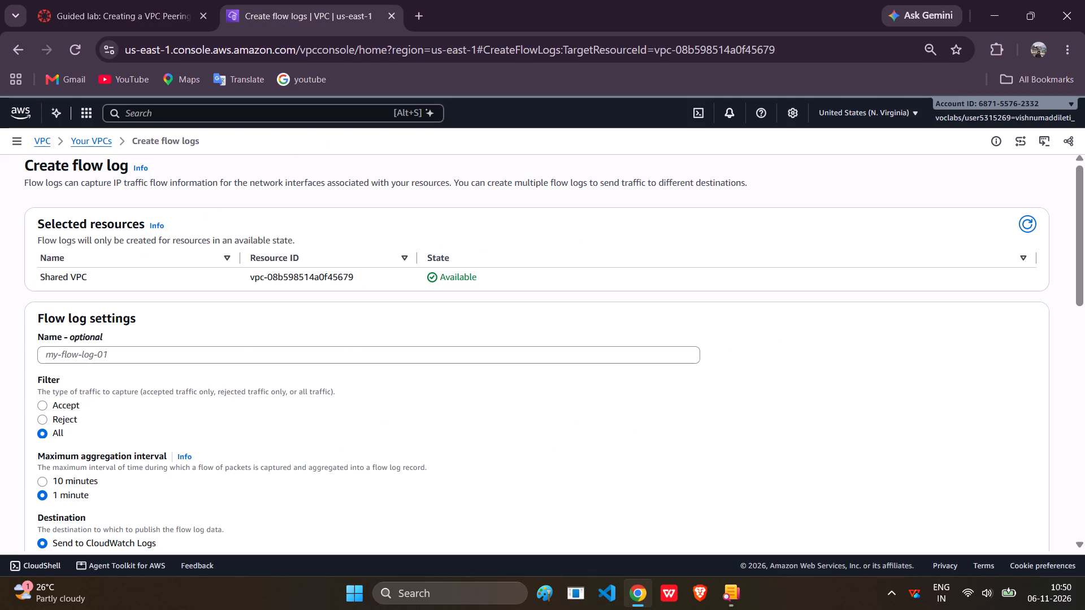
key(ctrl+v)
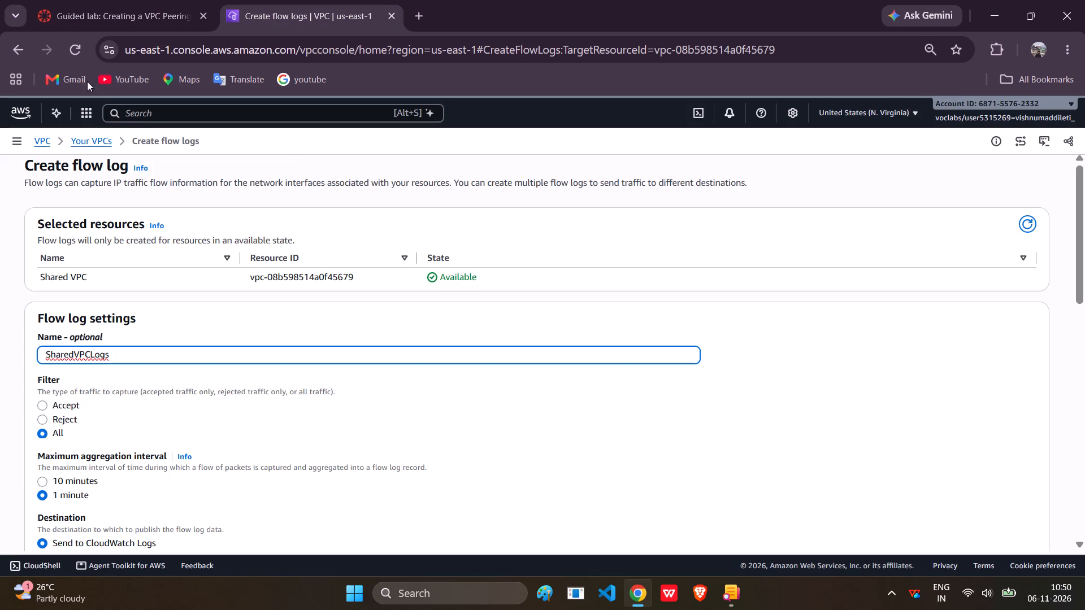
Review the destination, destination log group and service role settings in the Create flow log form.
click(92, 20)
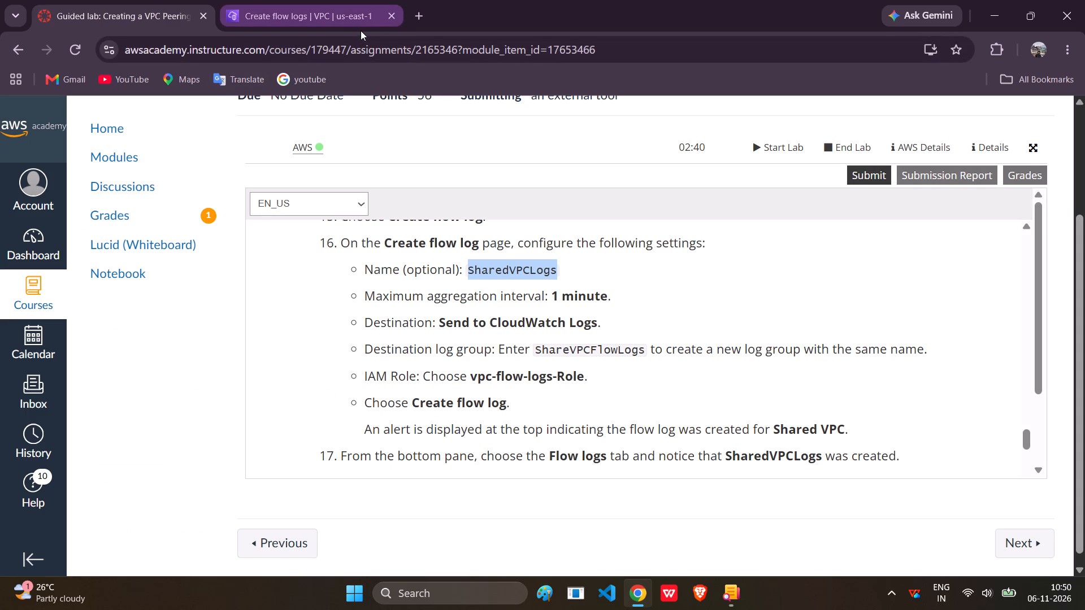
click(340, 24)
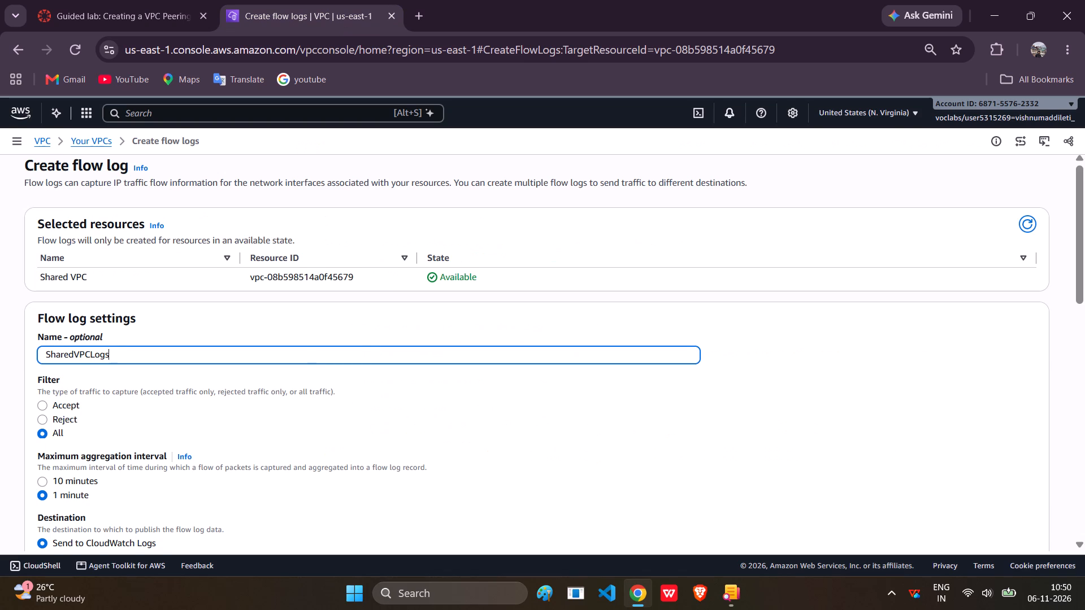
scroll(270, 390, down, 1)
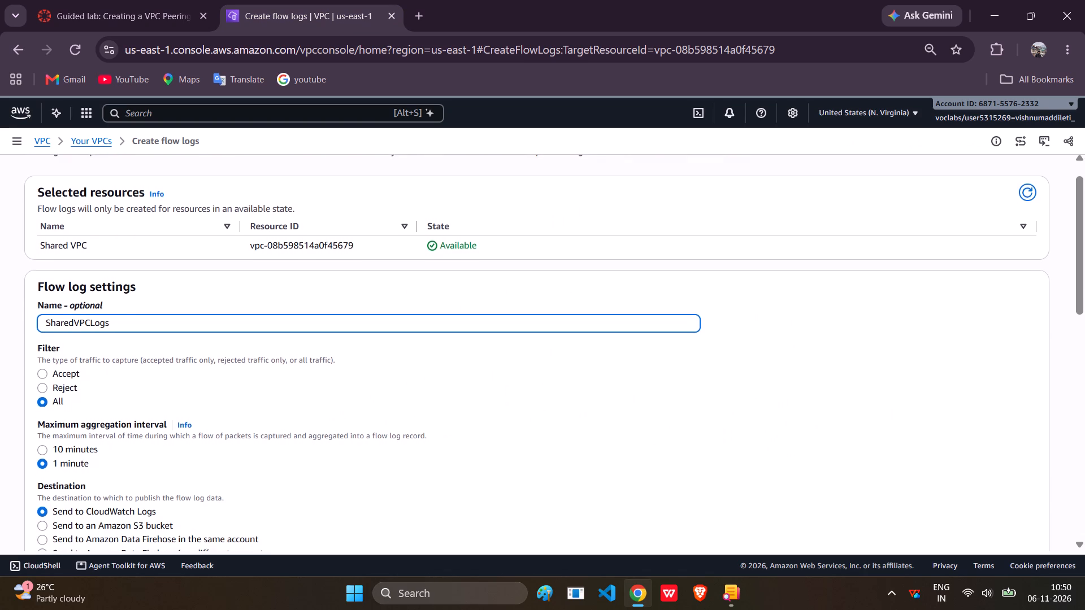
scroll(270, 390, down, 2)
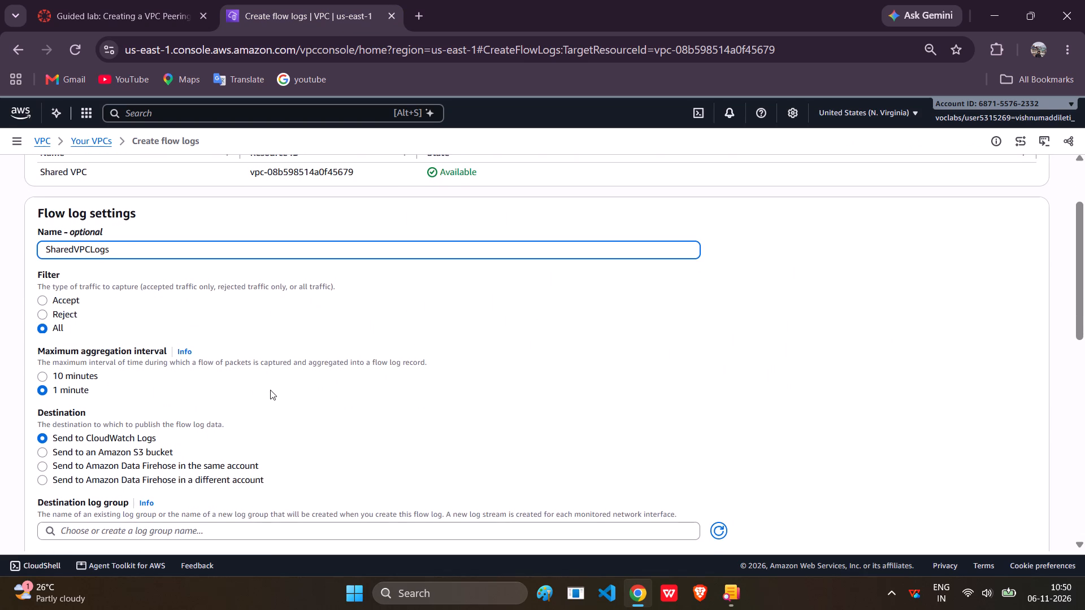
scroll(270, 390, down, 2)
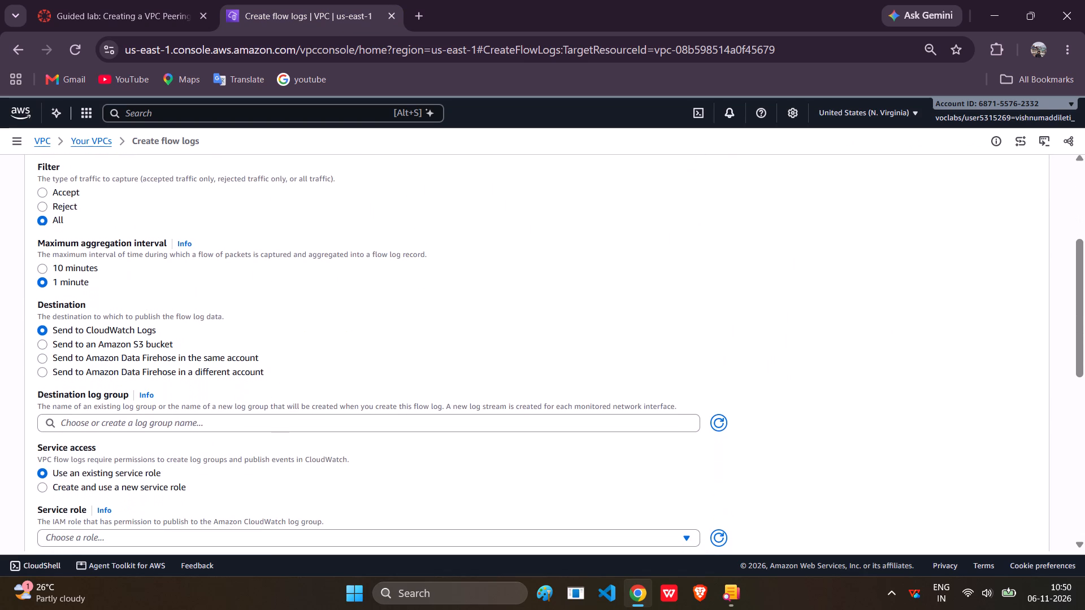
click(282, 422)
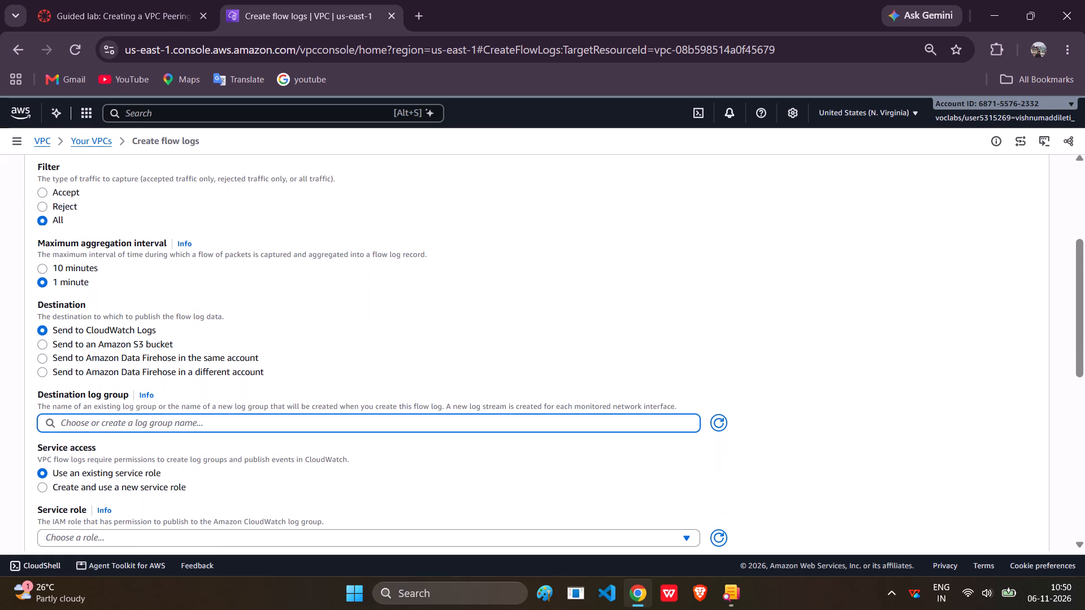
scroll(282, 422, down, 3)
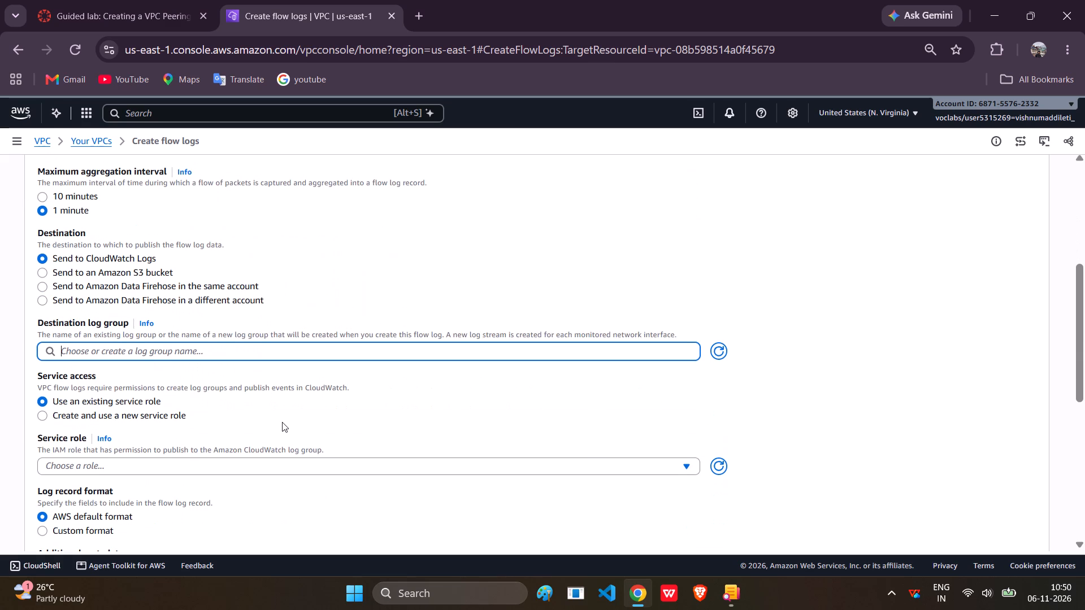
scroll(282, 422, up, 1)
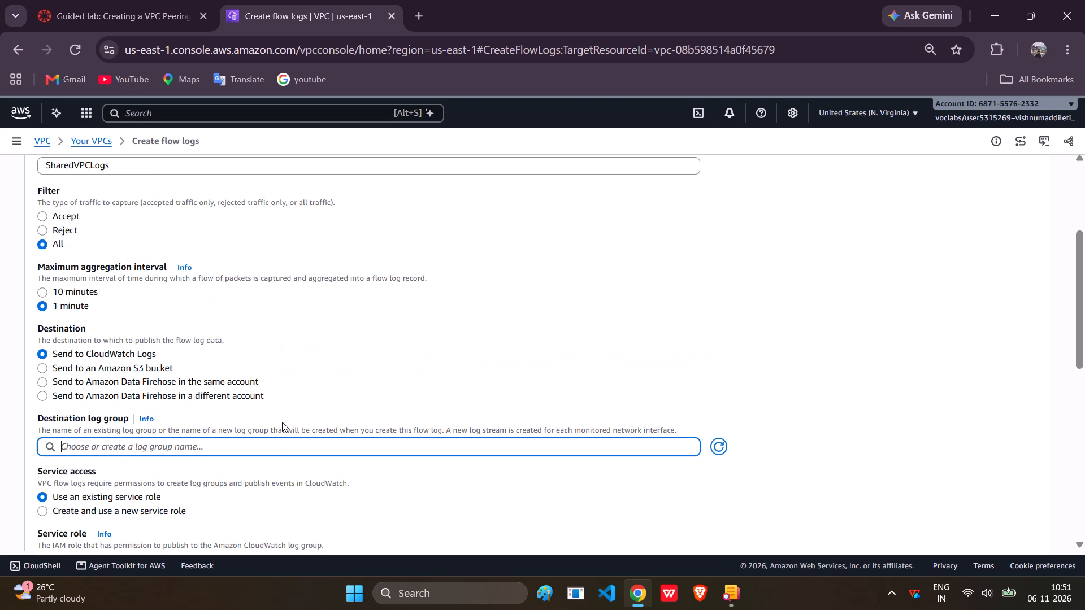
scroll(282, 422, down, 2)
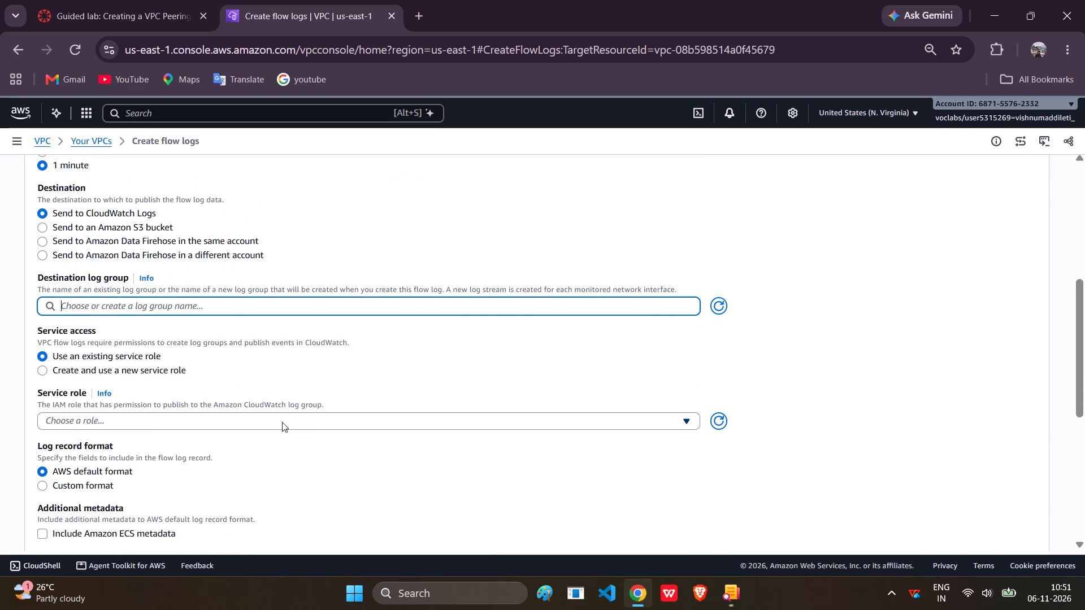
scroll(282, 422, up, 3)
Copy ShareVPCFlowLogs from the guided lab instructions and set it as the flow log's destination log group.
click(77, 0)
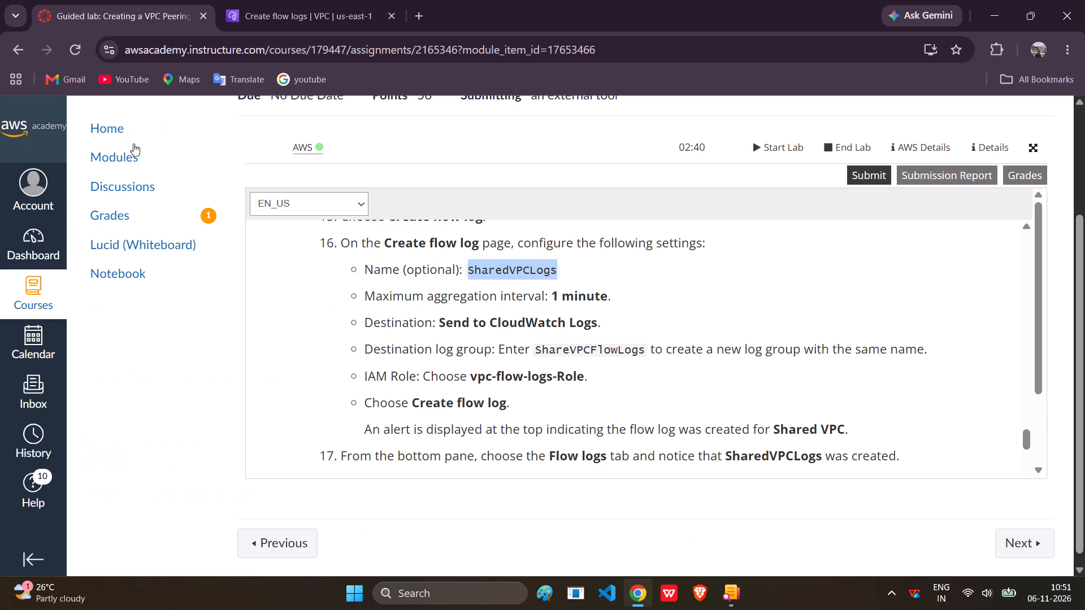
click(376, 384)
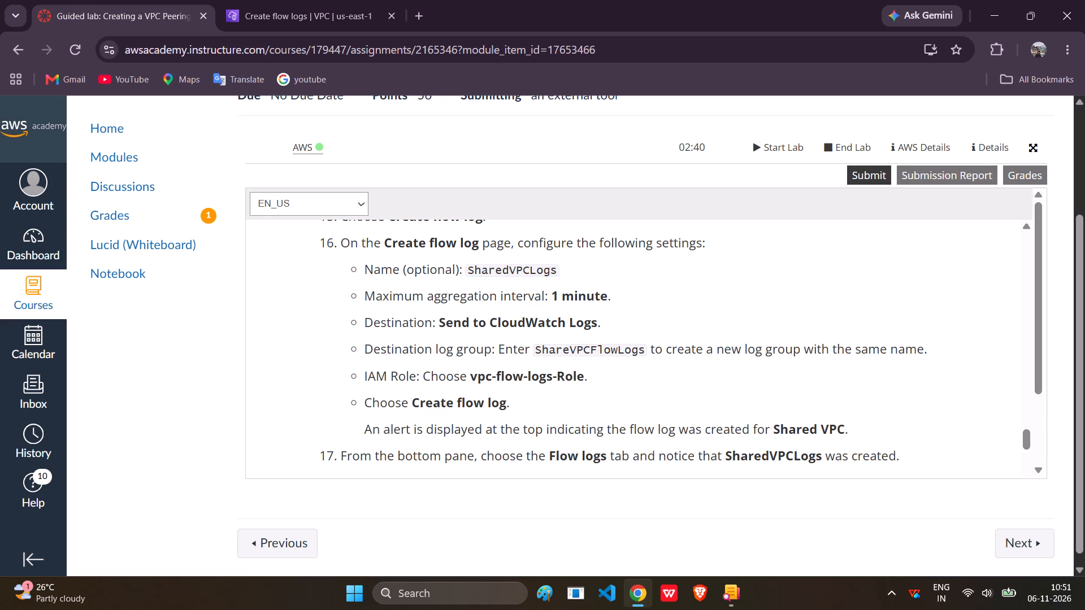
drag(645, 350, 555, 348)
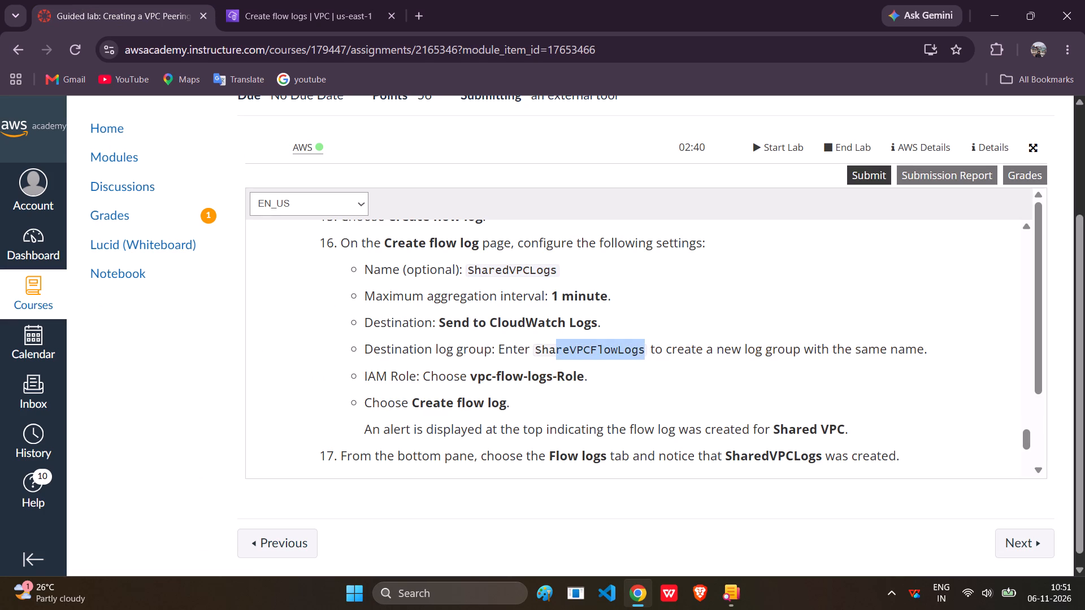
drag(555, 348, 535, 357)
key(ctrl+c)
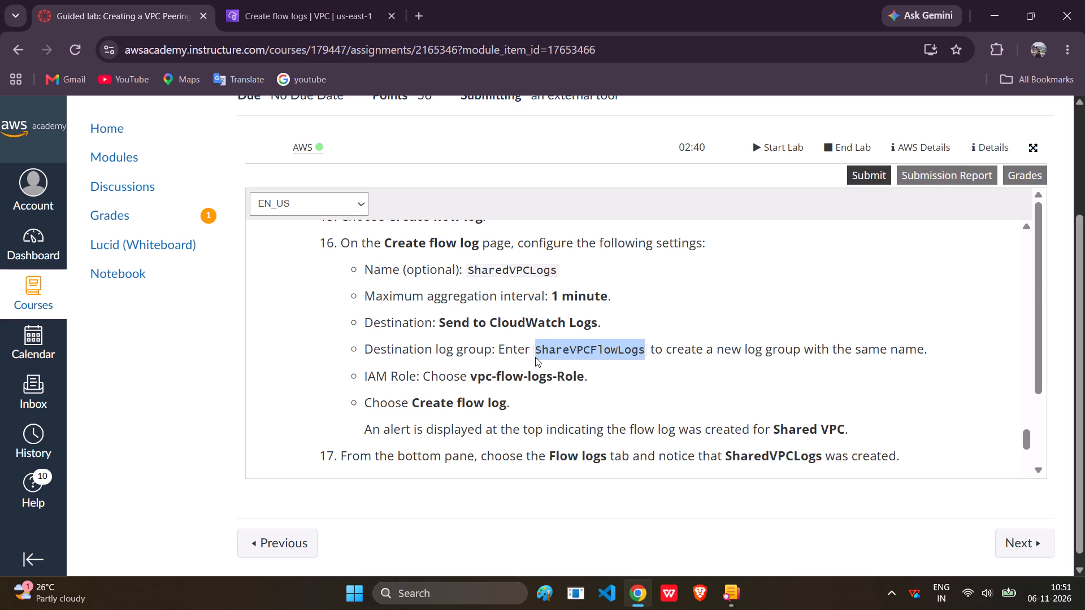
click(289, 14)
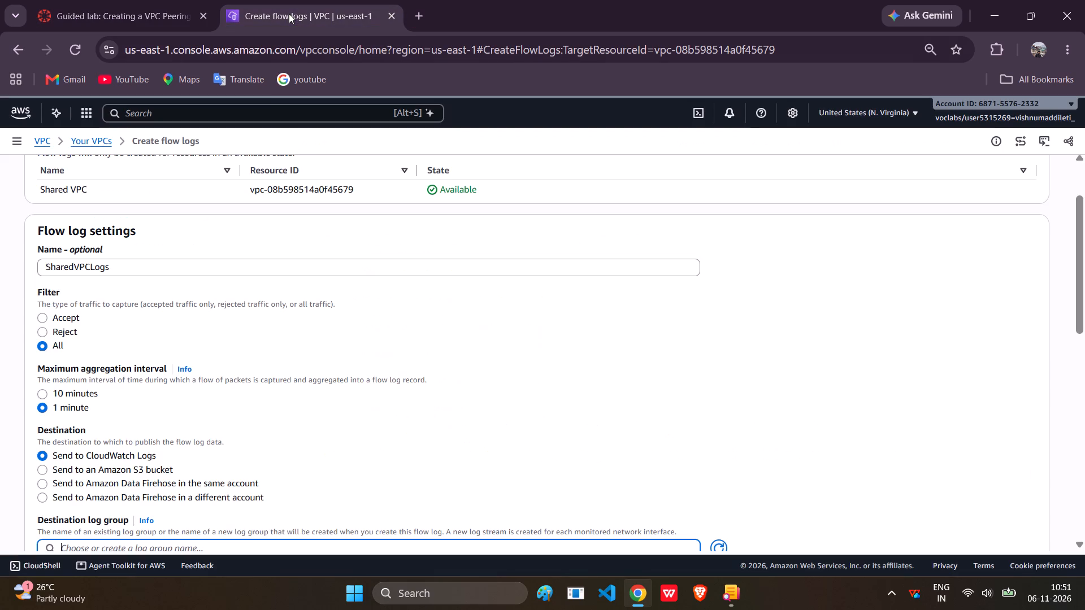
scroll(176, 268, up, 5)
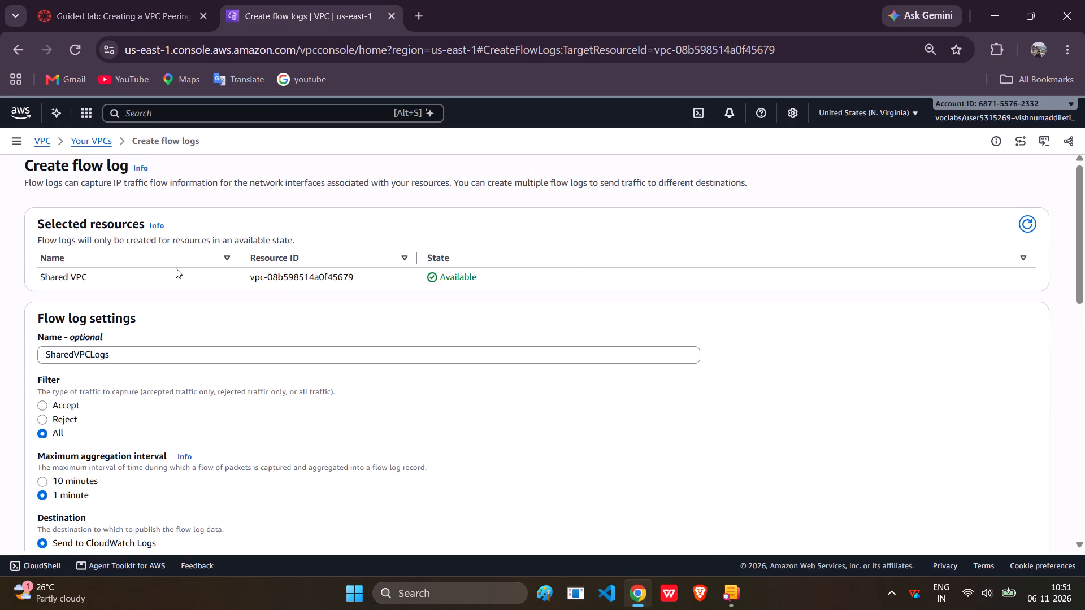
scroll(176, 268, up, 7)
scroll(176, 268, down, 6)
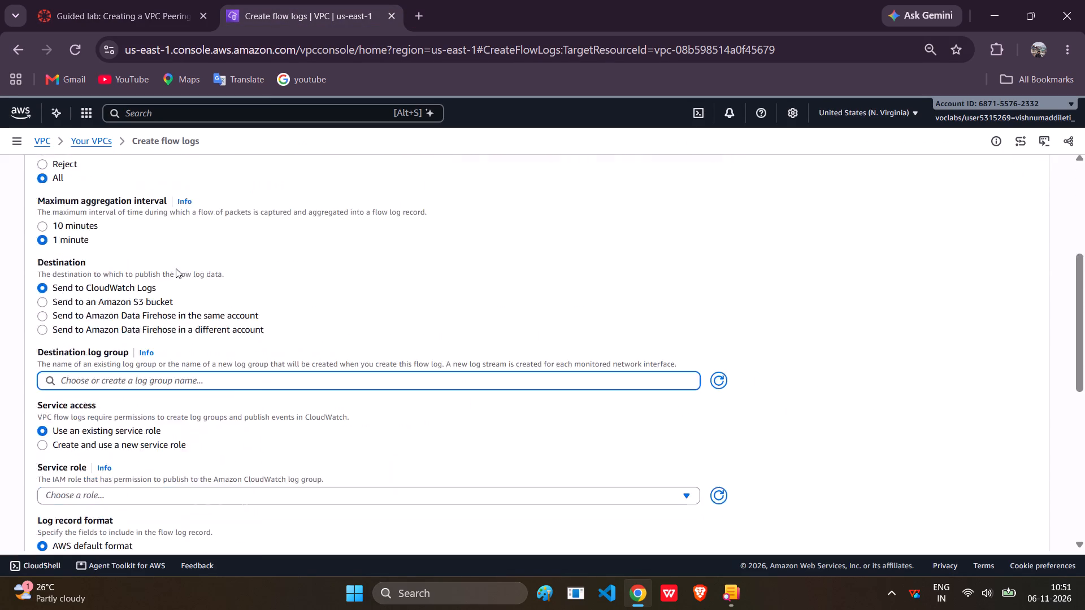
scroll(176, 268, up, 1)
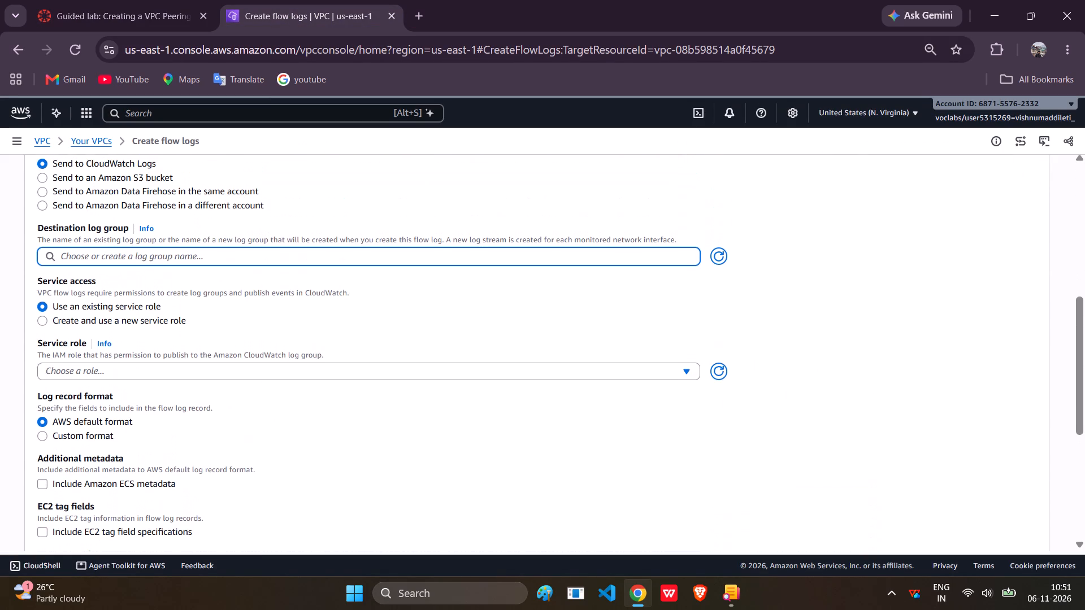
click(79, 0)
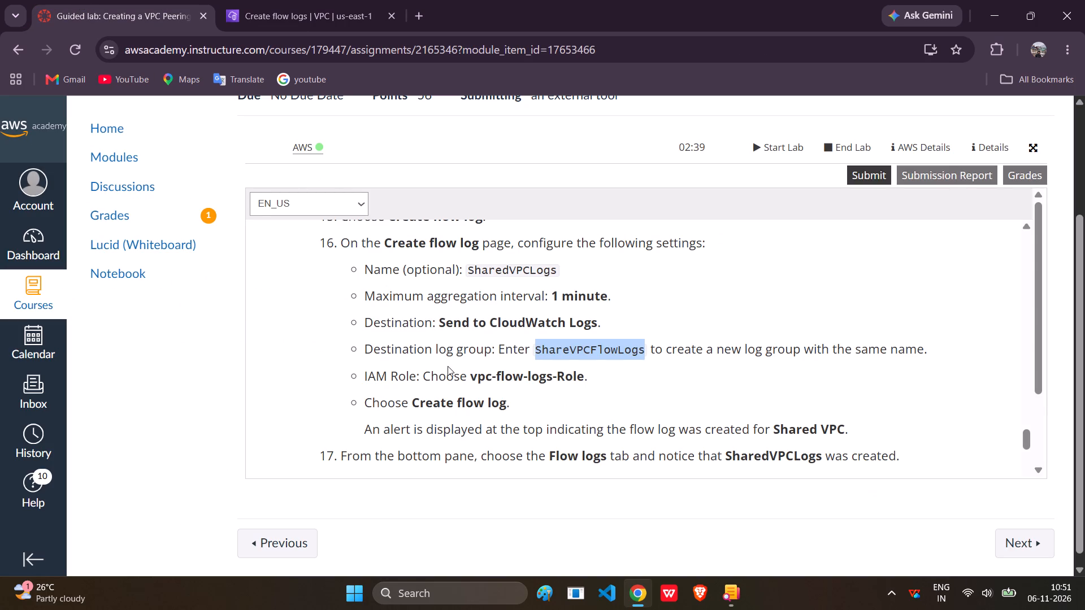
click(304, 10)
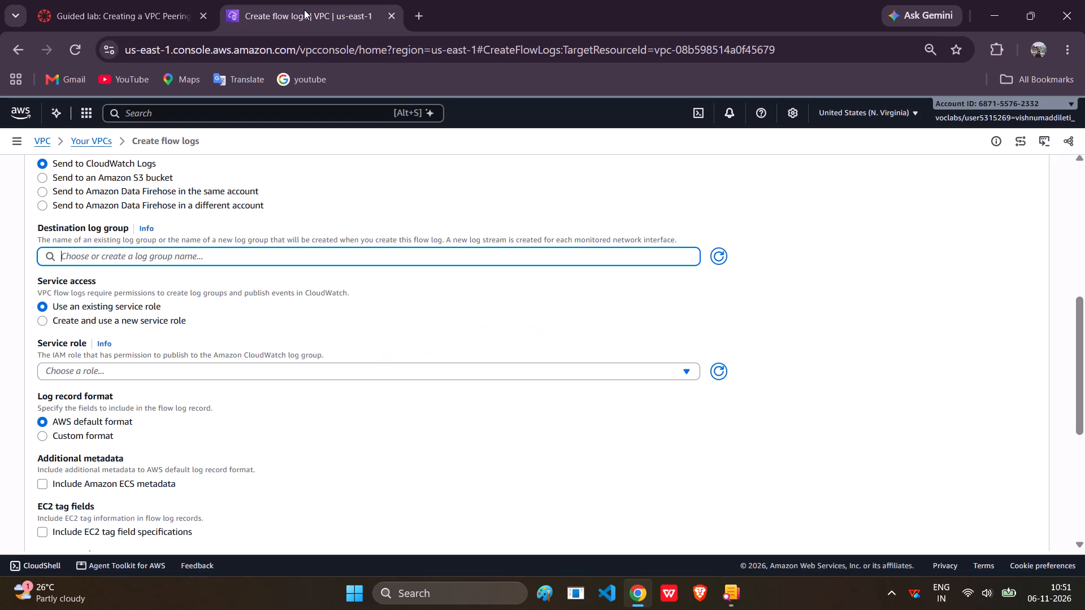
key(ctrl+v)
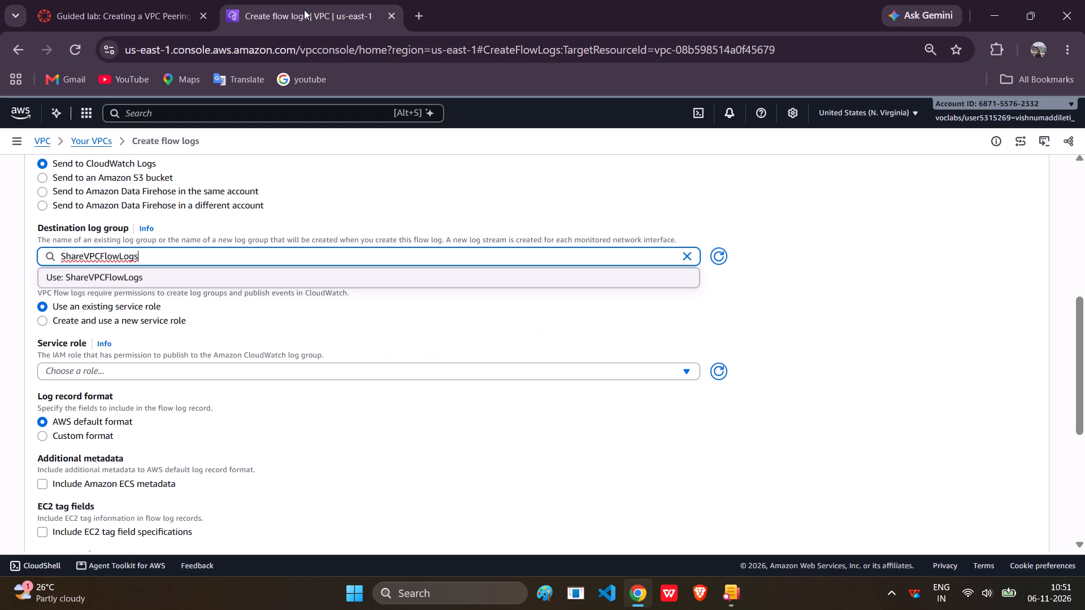
click(119, 268)
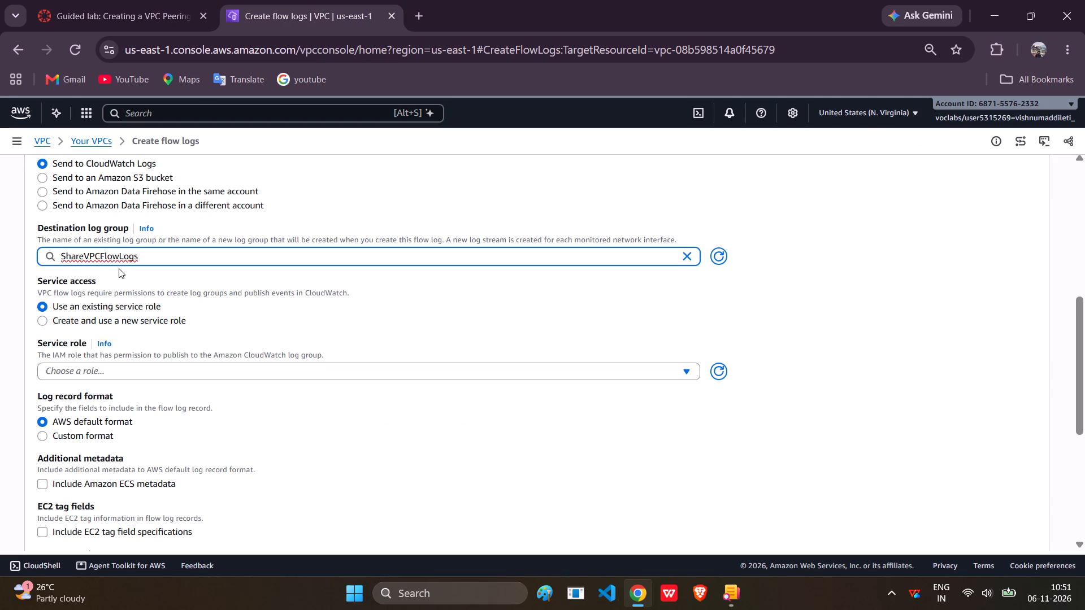
scroll(119, 268, down, 1)
key(space)
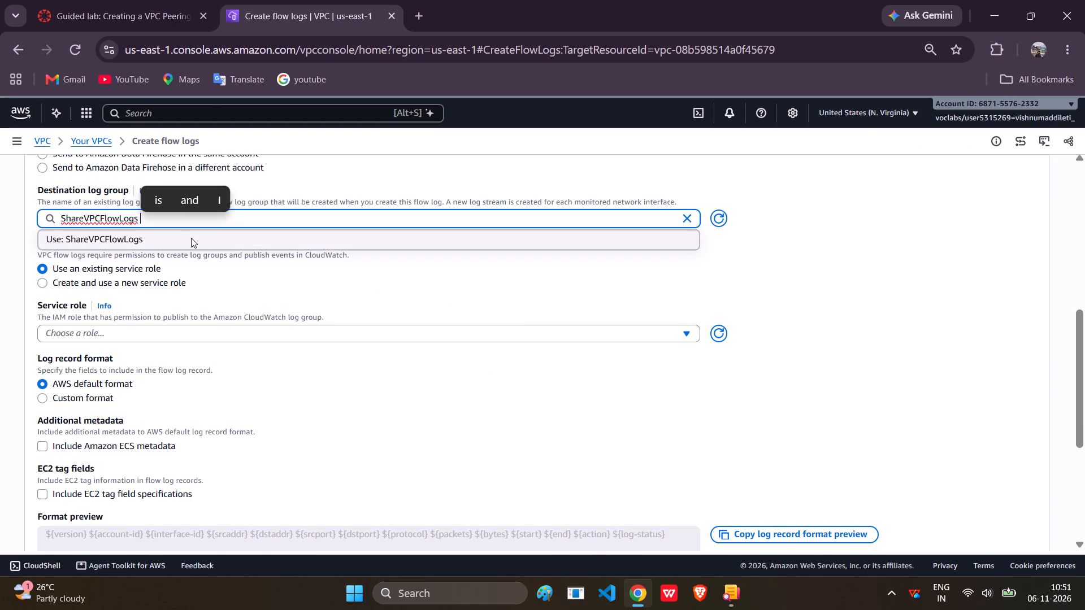
click(119, 239)
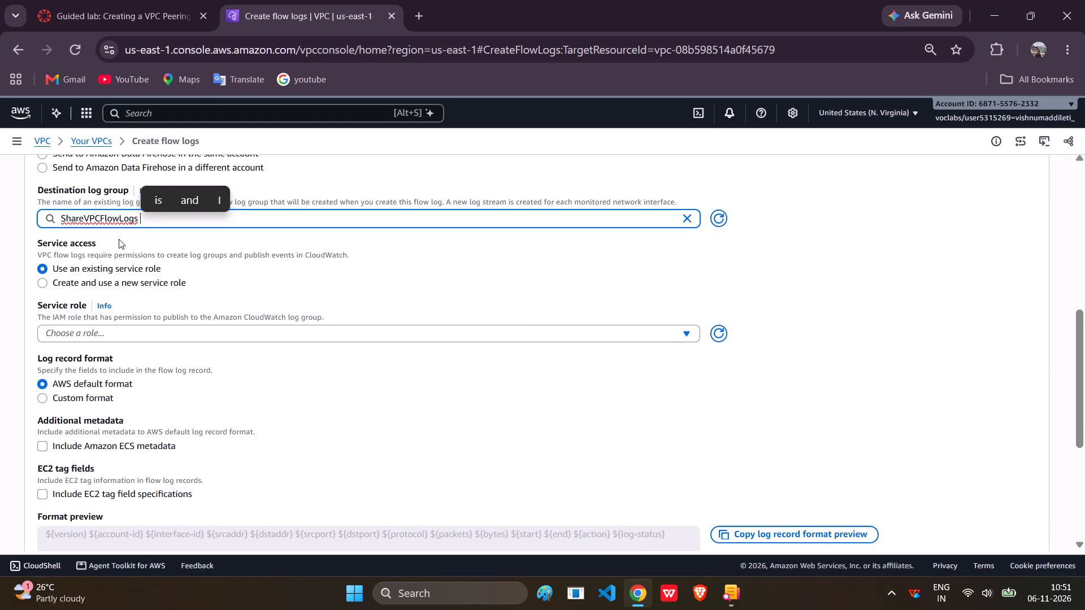
Check the IAM role named in the guided lab instructions and set the flow log's service role to Vpc-flow-logs-Role.
click(114, 0)
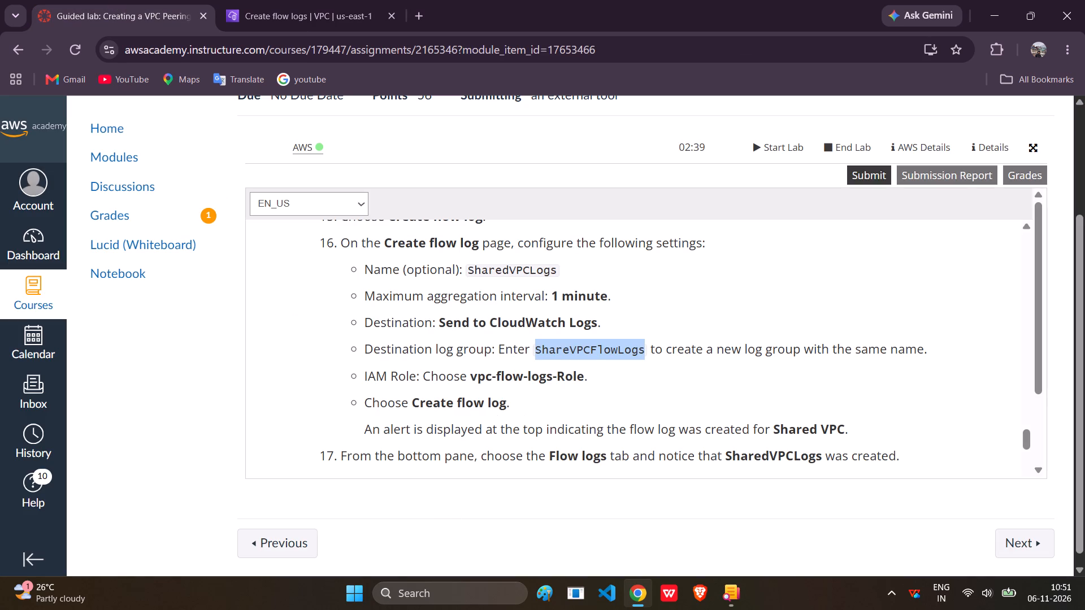
click(325, 24)
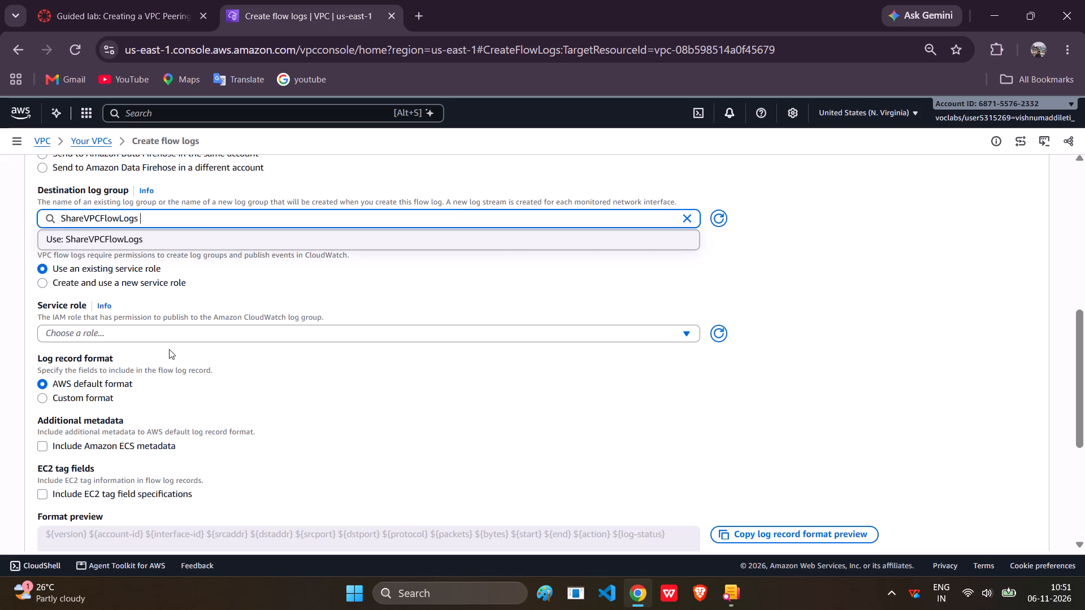
click(153, 329)
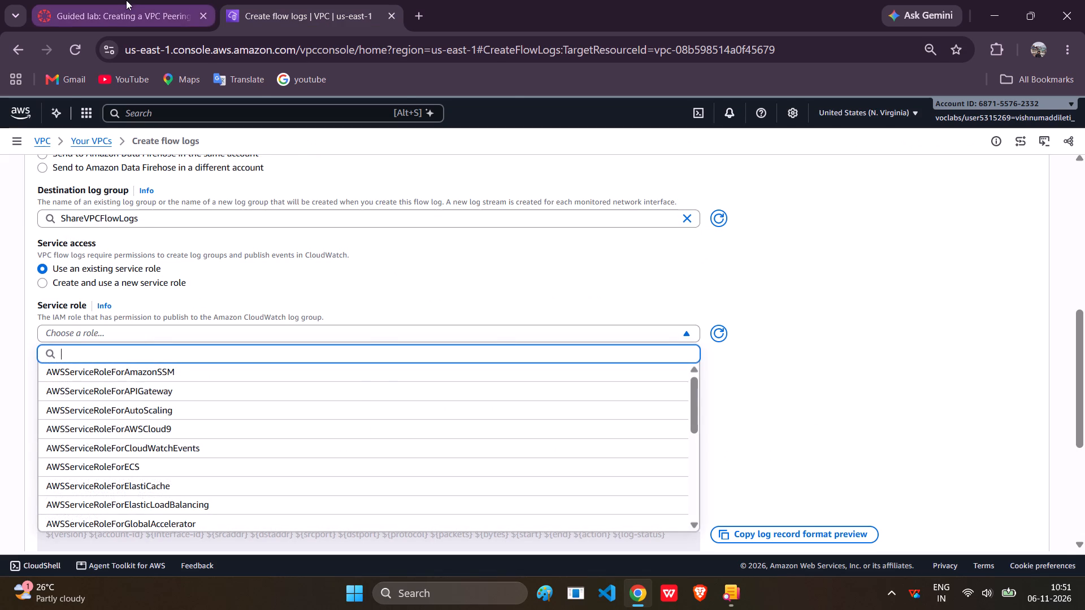
click(126, 0)
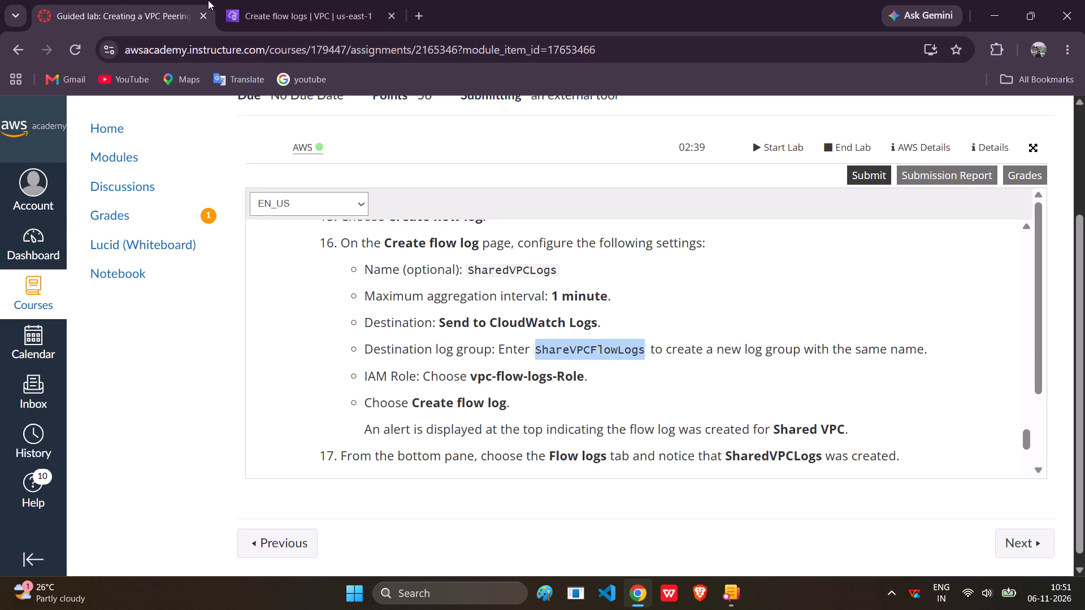
click(254, 1)
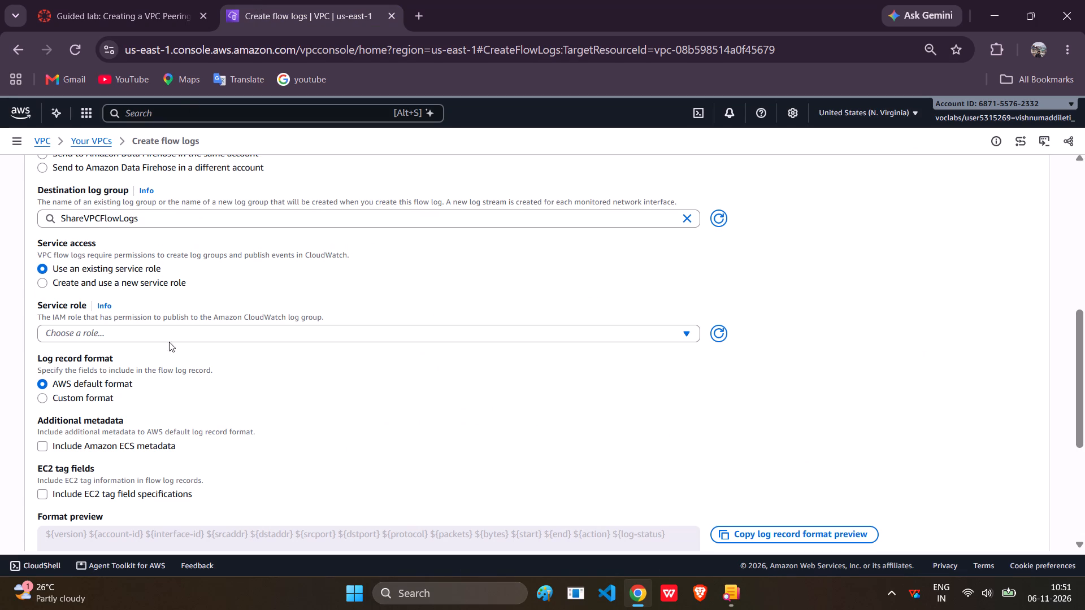
click(169, 324)
click(167, 329)
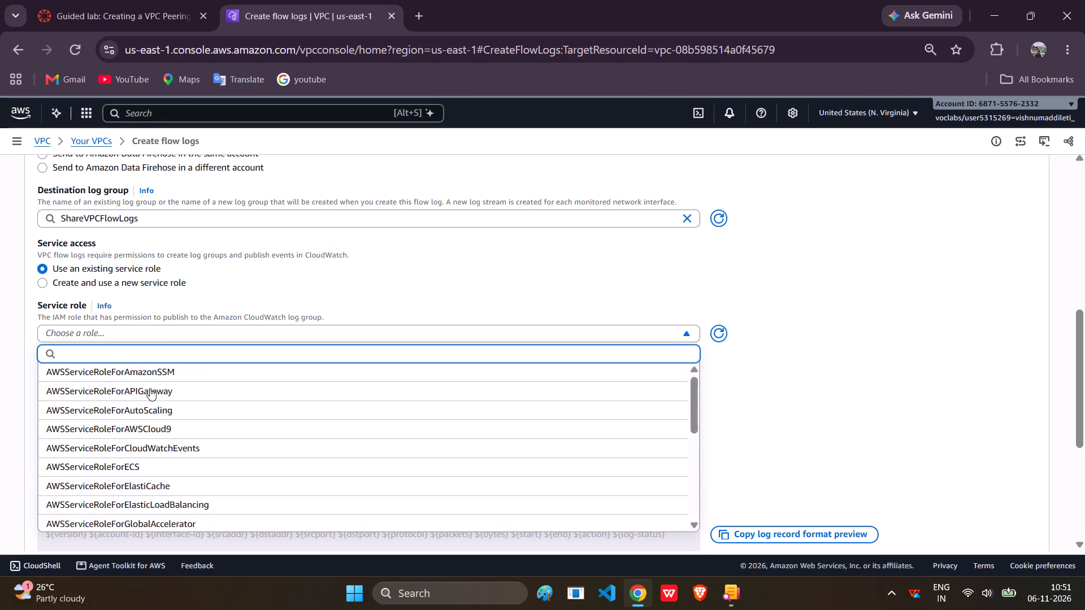
scroll(140, 406, down, 3)
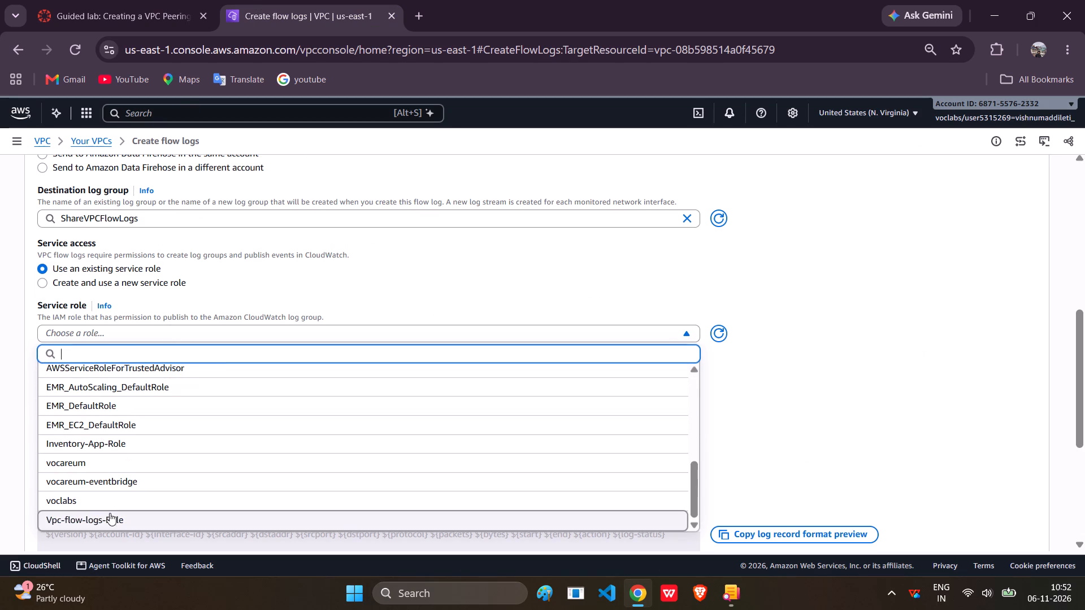
click(114, 518)
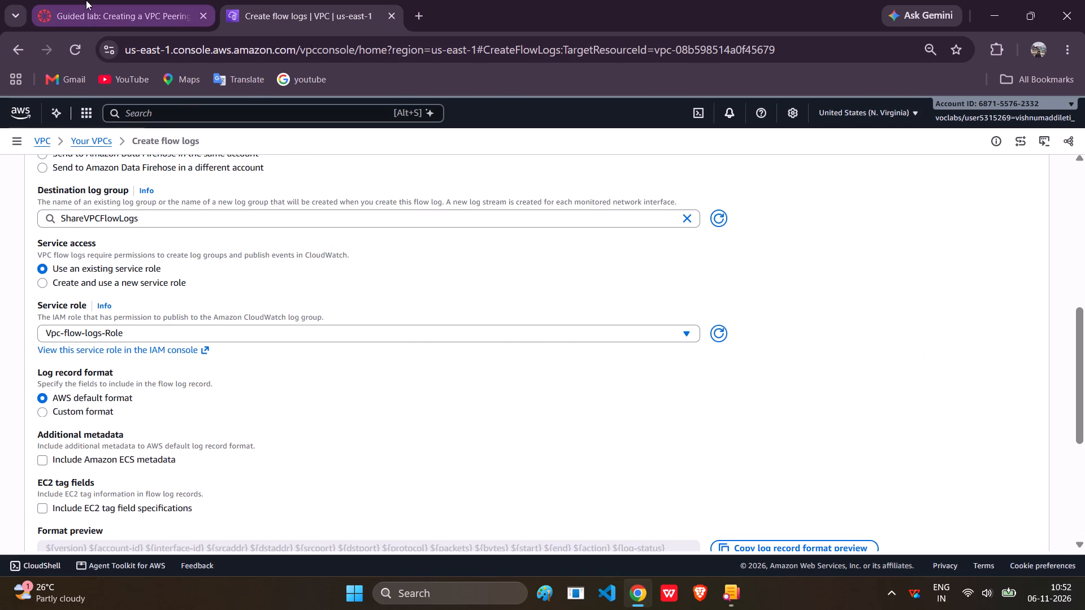
Review the Create flow log form's name, aggregation interval, destination, log group, service role and tags against the guided lab instructions.
click(86, 0)
click(322, 0)
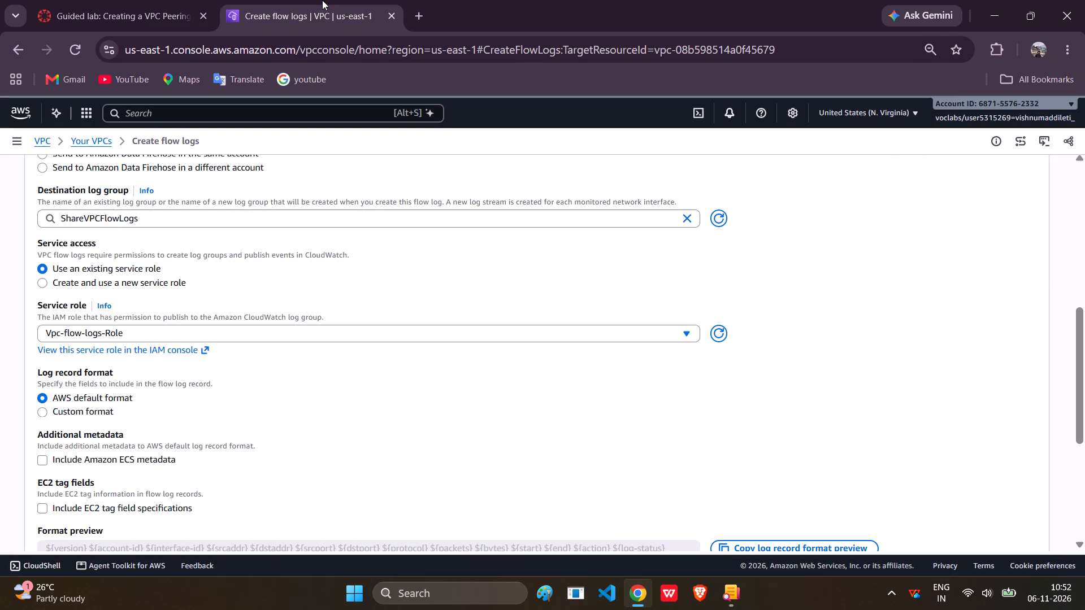
scroll(219, 441, down, 3)
scroll(219, 441, up, 5)
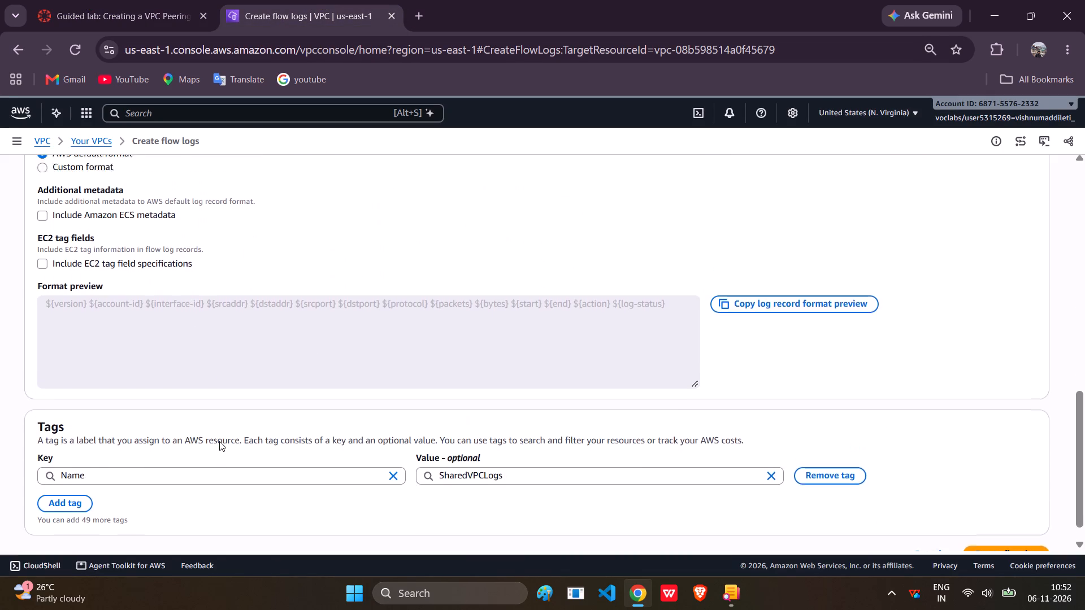
scroll(219, 441, up, 1)
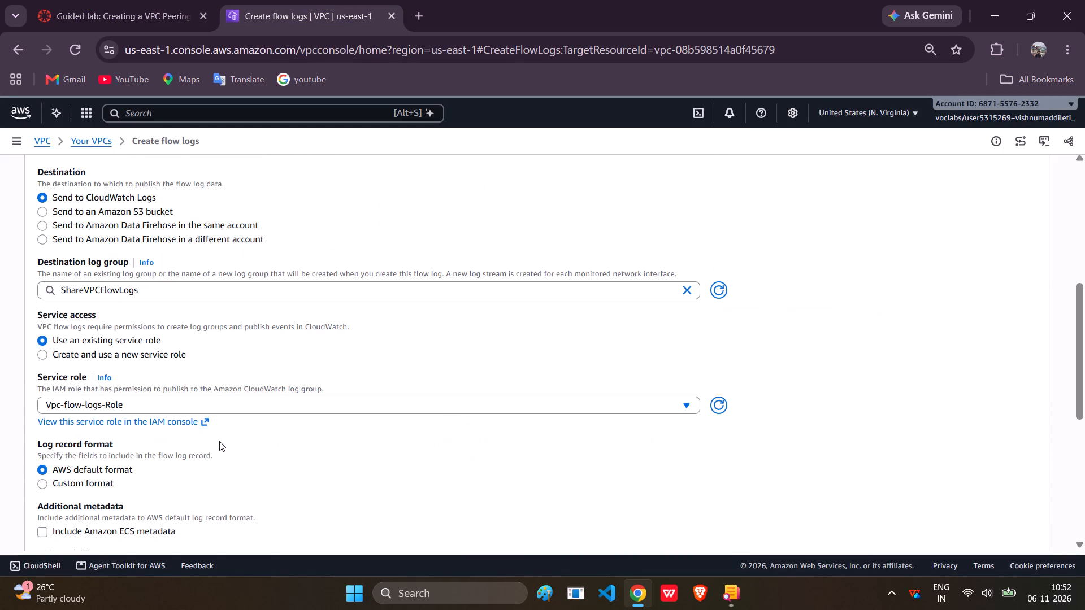
scroll(219, 441, down, 1)
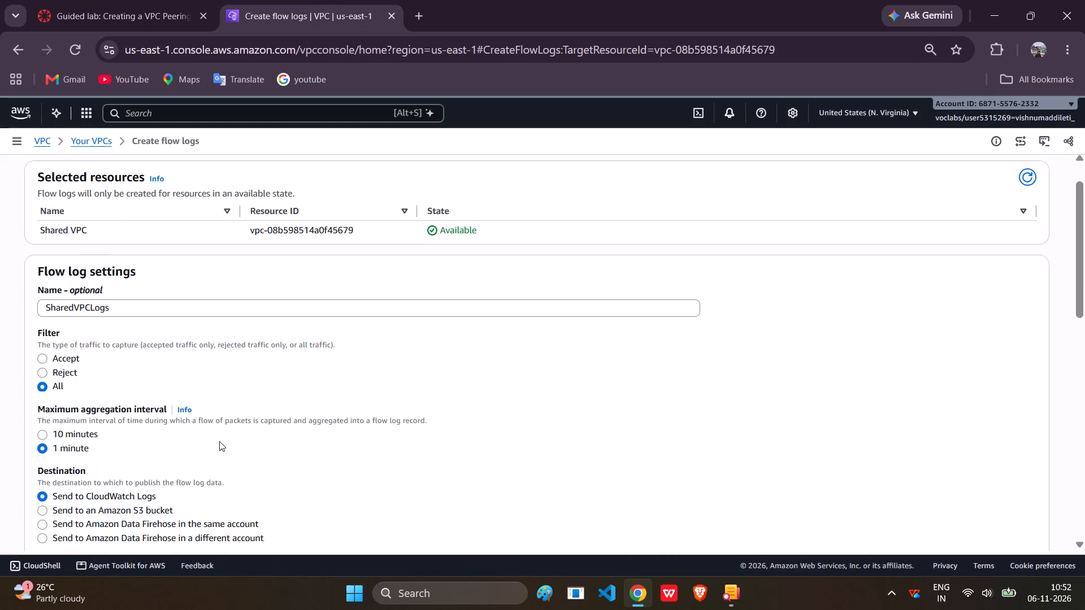
scroll(219, 441, down, 1)
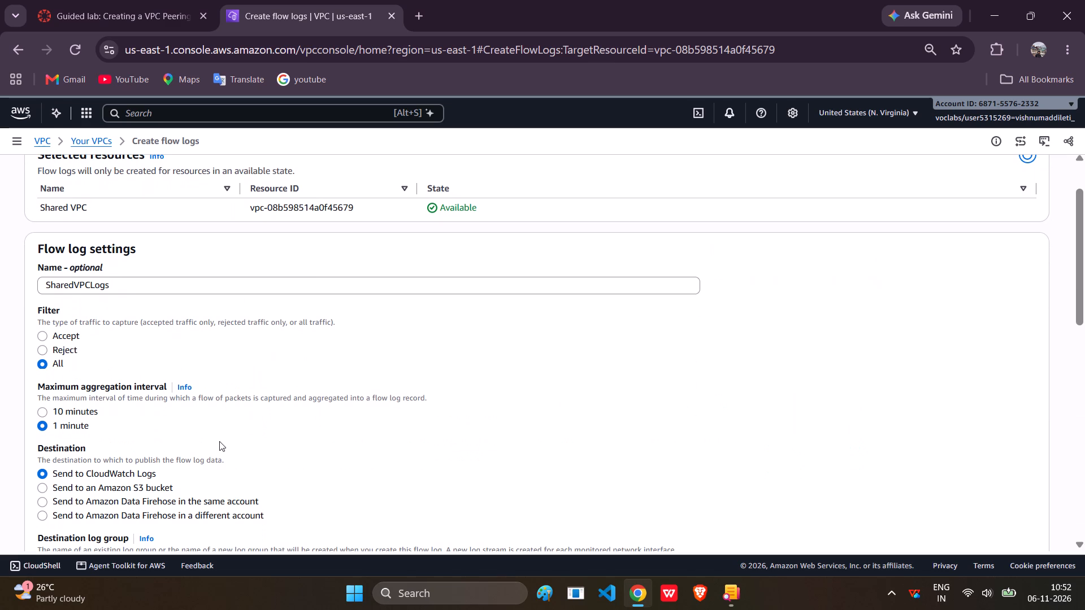
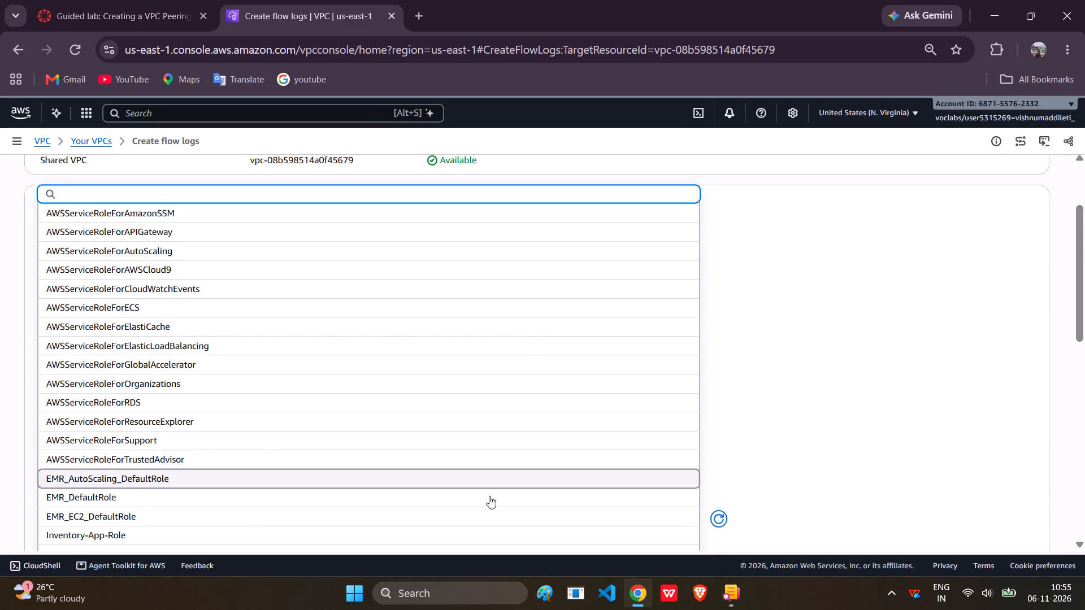
Check the flow log's service role list and keep Vpc-flow-logs-Role as the chosen role.
scroll(379, 516, down, 2)
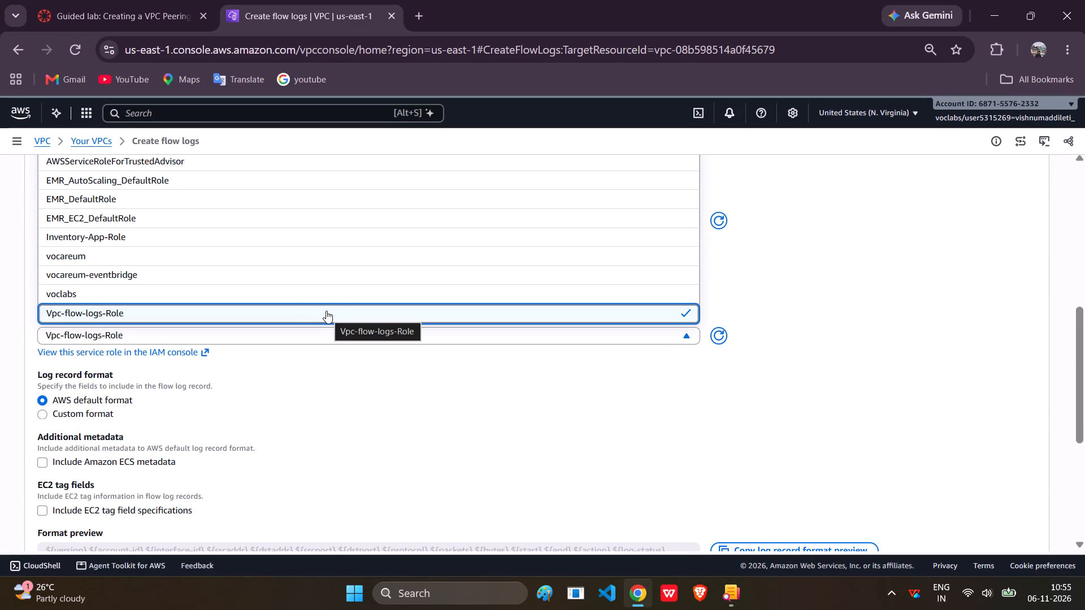
click(870, 269)
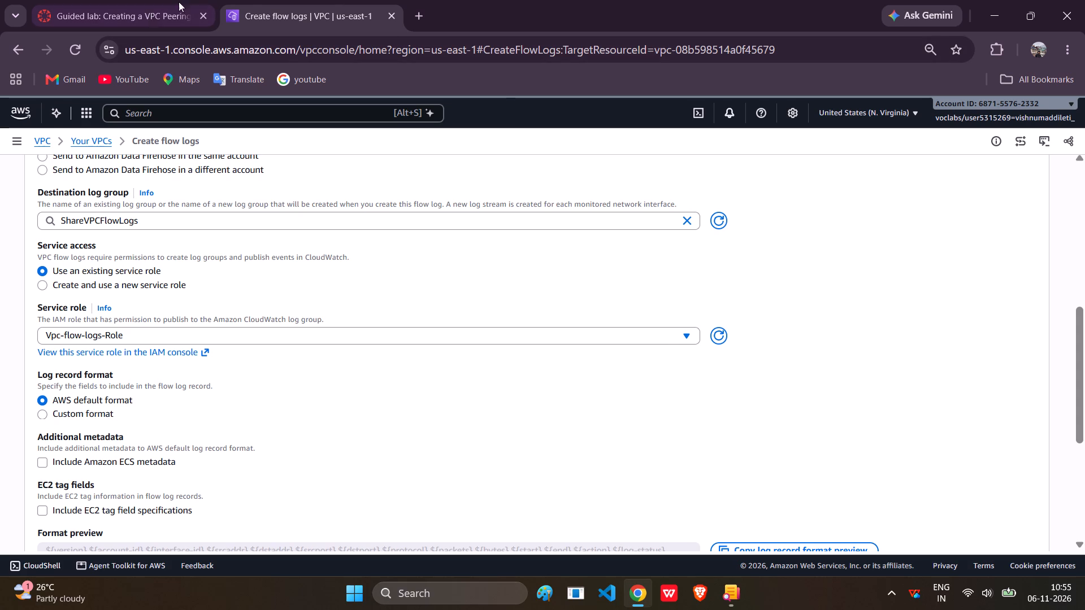
Read the guided lab instructions from the remaining flow log creation steps through Task 4, Testing the VPC peering connection.
click(119, 22)
scroll(388, 307, down, 1)
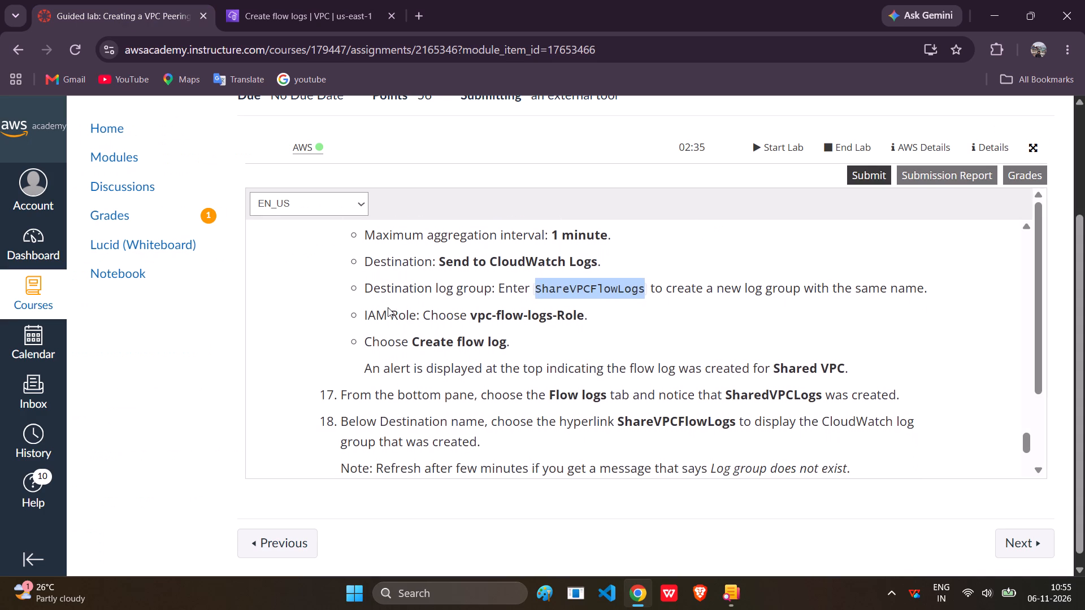
scroll(388, 307, down, 1)
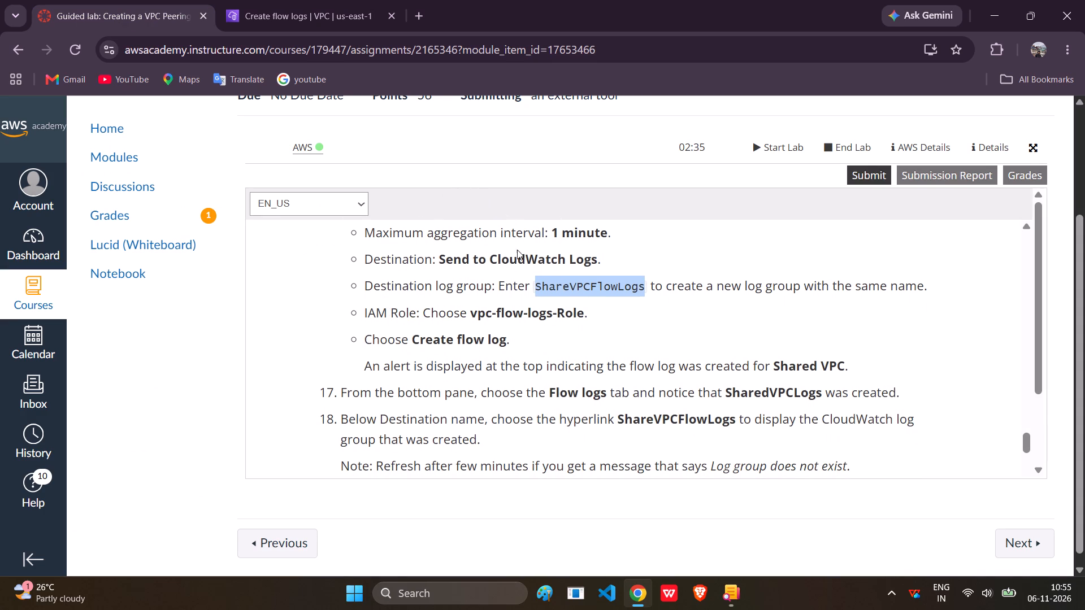
scroll(514, 252, down, 4)
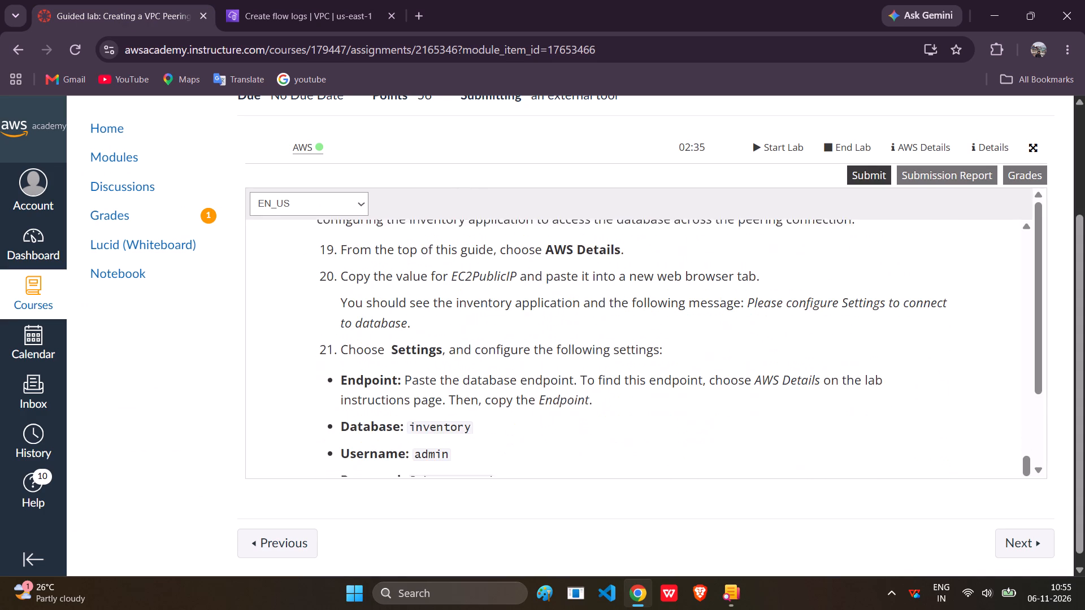
scroll(514, 252, down, 3)
scroll(514, 252, up, 1)
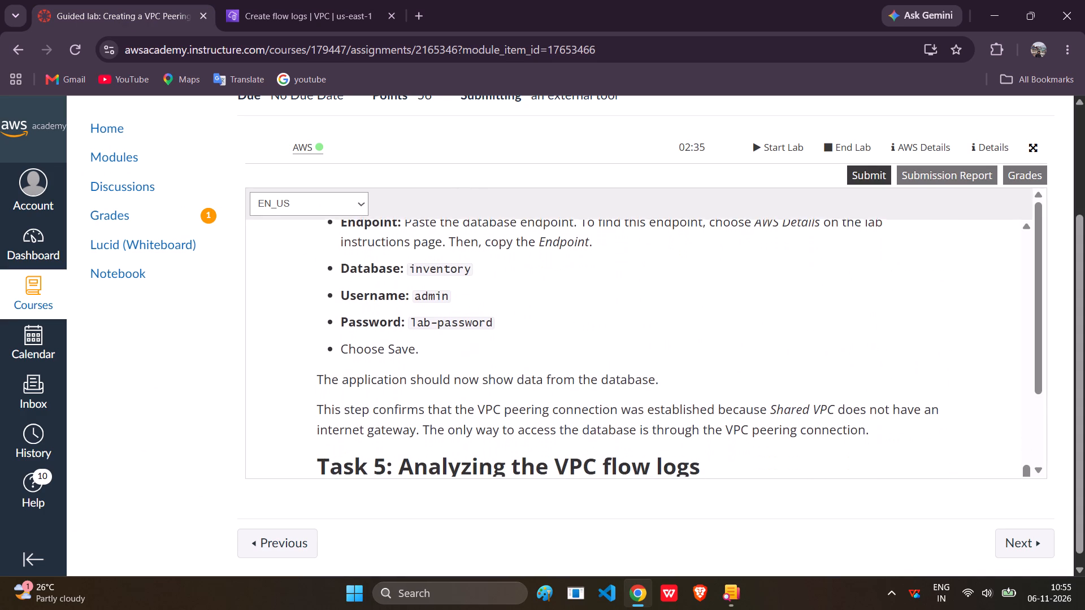
scroll(514, 252, up, 1)
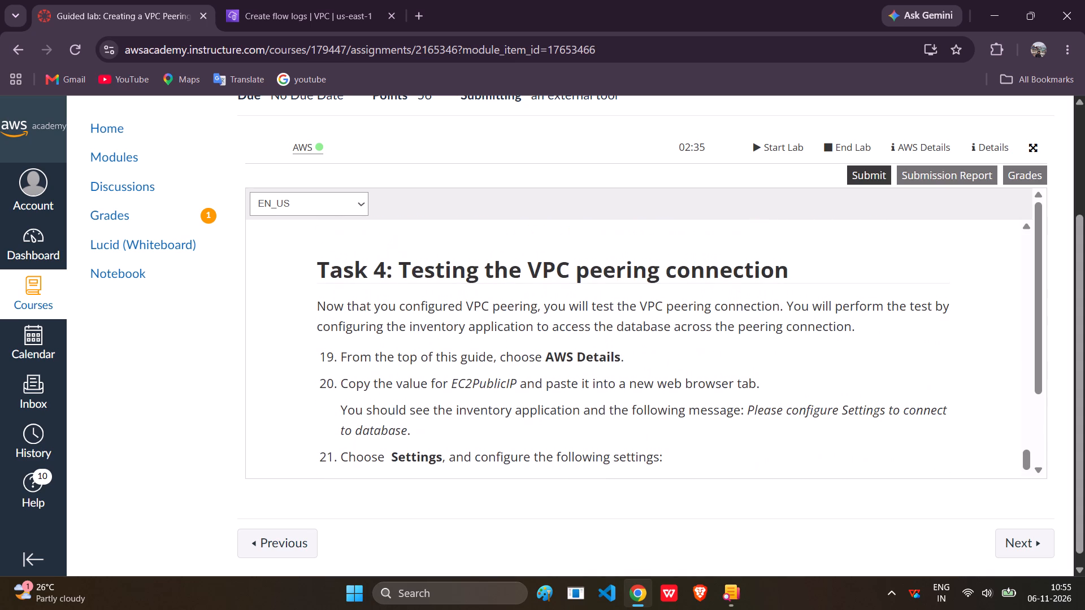
Review the log record format, additional metadata and tags in the Create flow log form, and return to the guided lab instructions.
drag(274, 13, 312, 14)
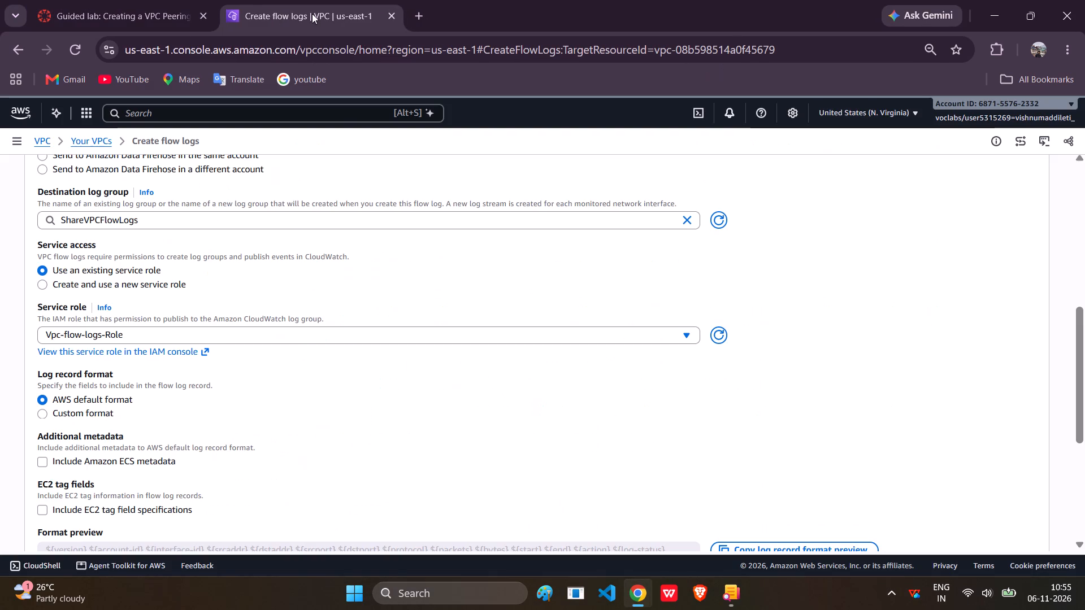
scroll(448, 423, down, 1)
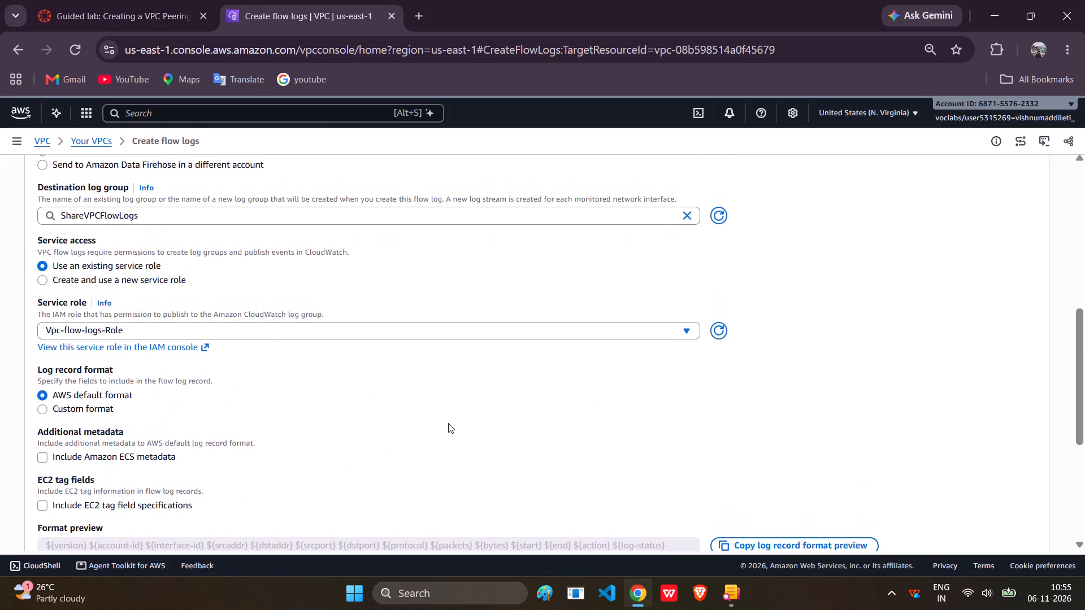
scroll(448, 423, down, 3)
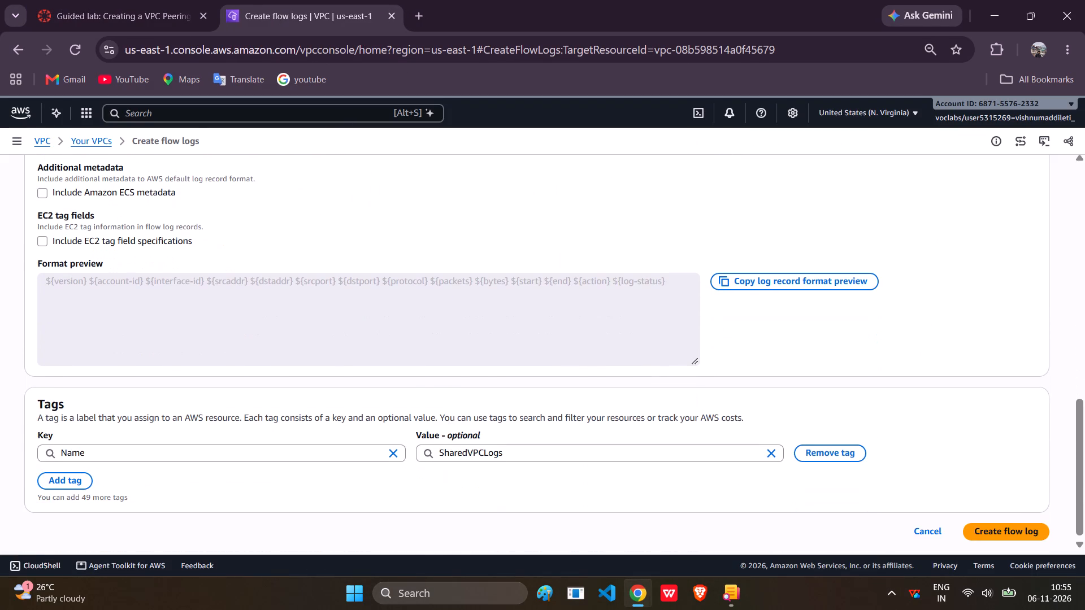
scroll(448, 423, up, 1)
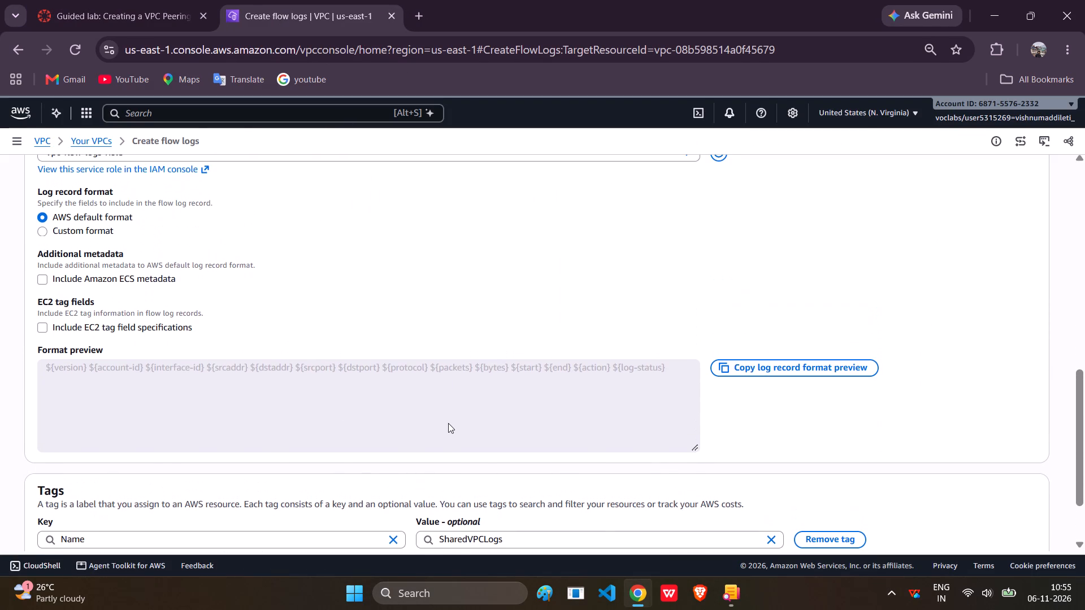
click(123, 0)
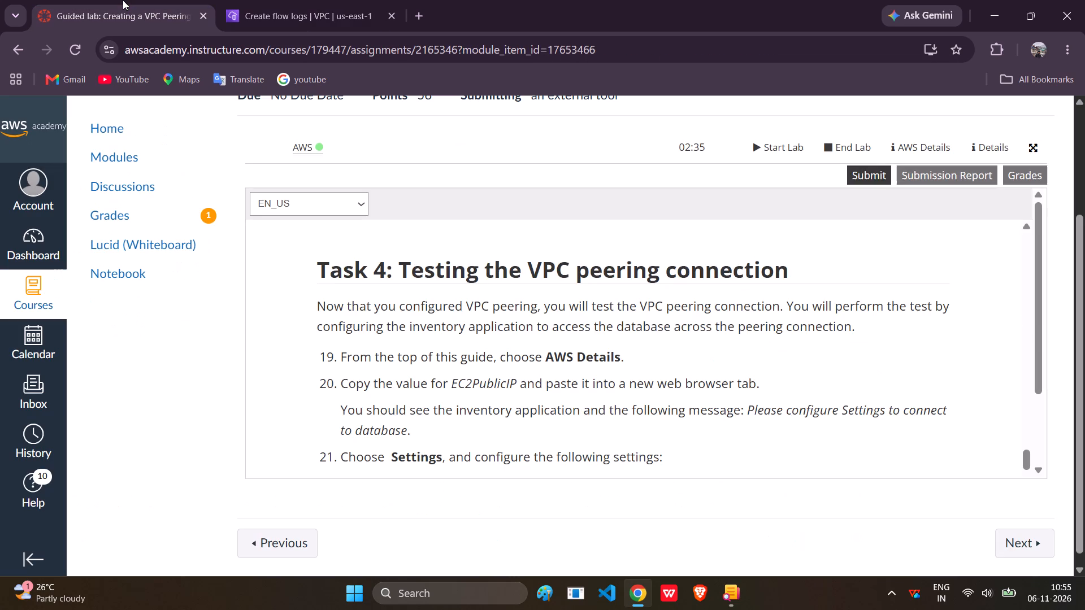
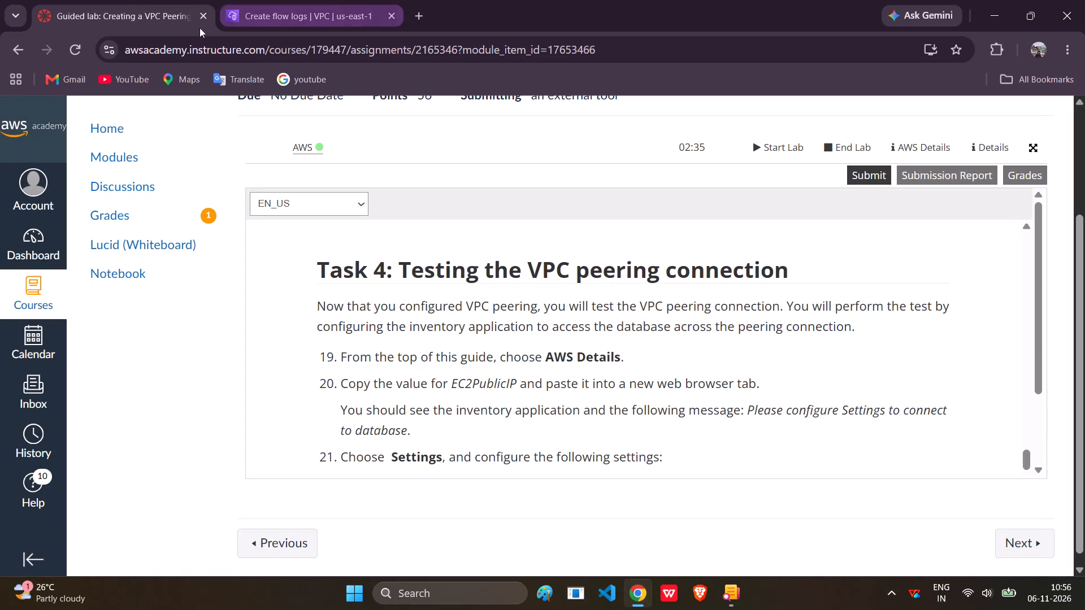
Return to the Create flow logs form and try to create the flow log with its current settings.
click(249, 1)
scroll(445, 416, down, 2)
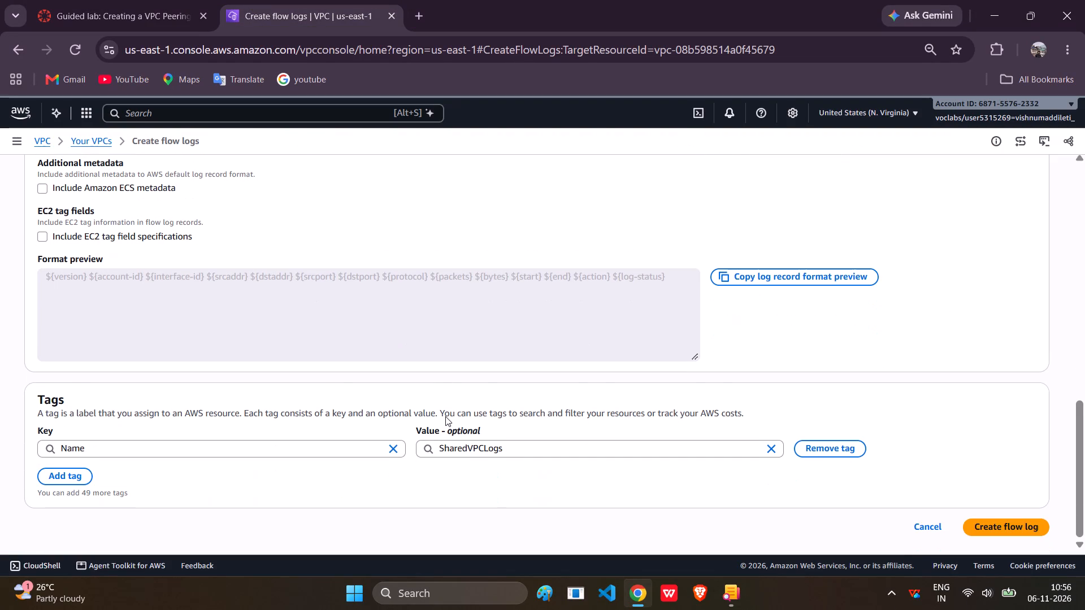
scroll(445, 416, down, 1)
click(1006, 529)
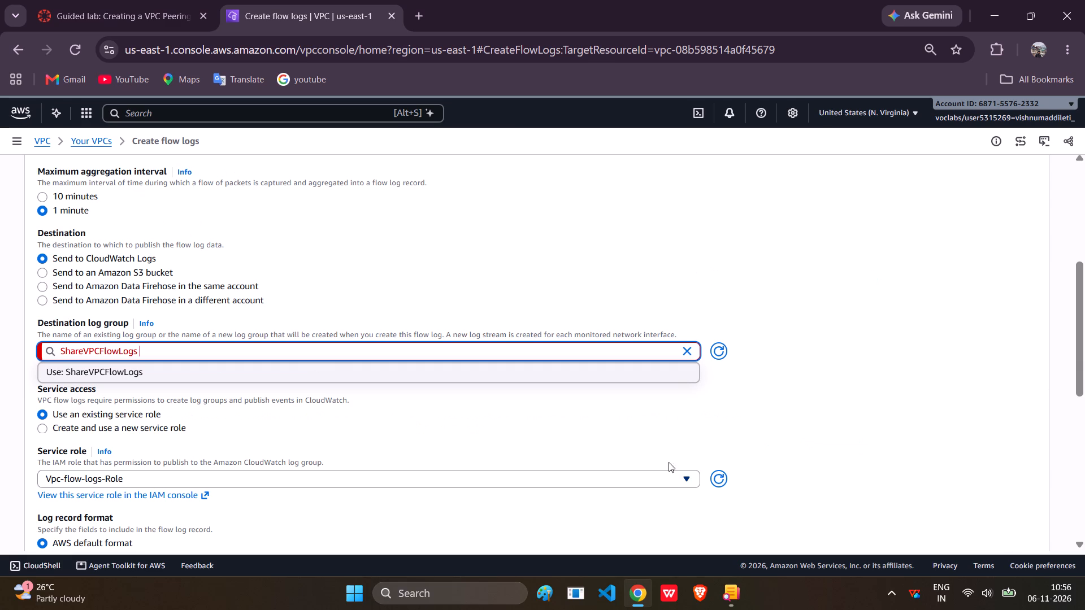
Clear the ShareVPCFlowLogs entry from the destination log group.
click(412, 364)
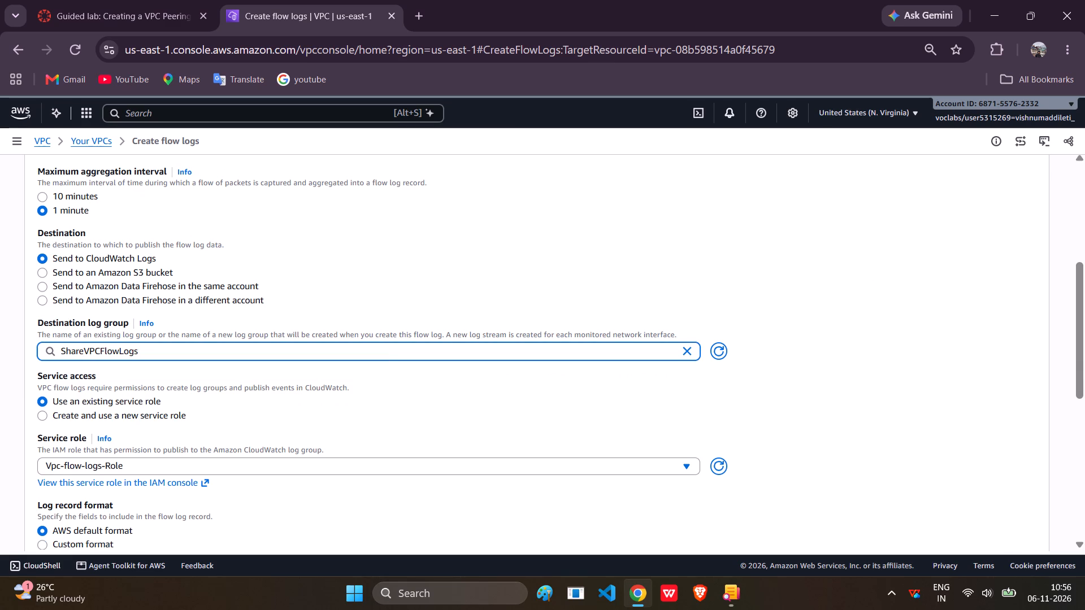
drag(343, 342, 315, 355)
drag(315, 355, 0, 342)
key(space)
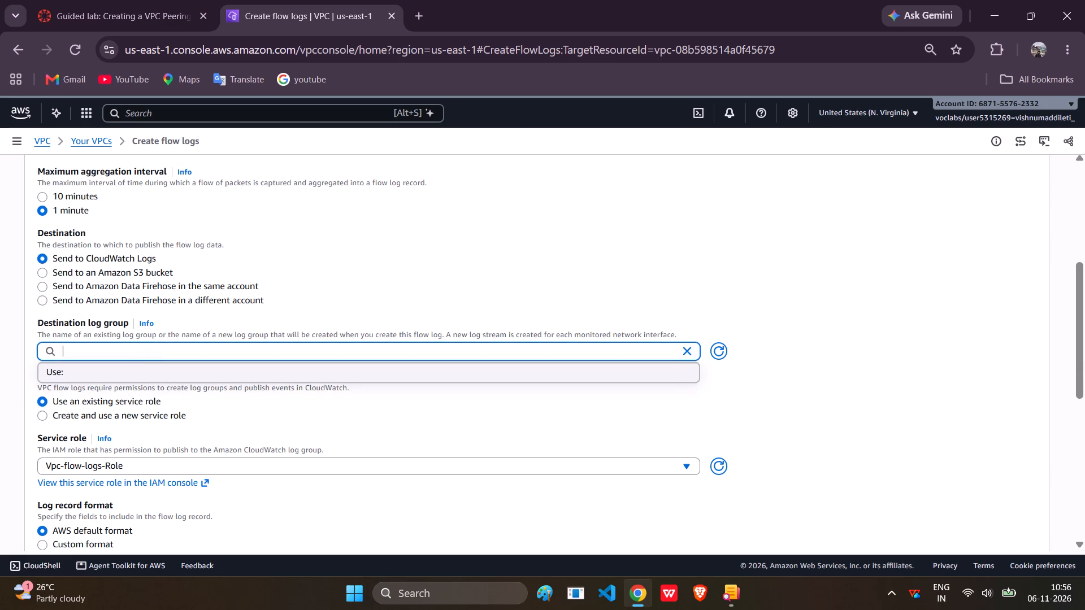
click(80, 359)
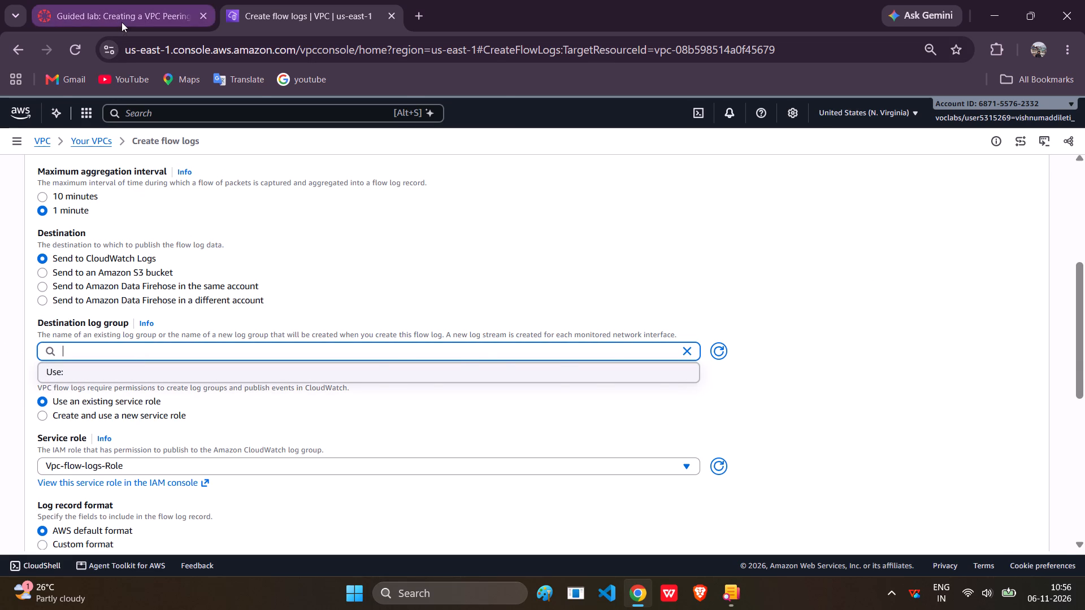
Check the flow log settings in the guided lab instructions, including the destination log group name.
click(121, 22)
scroll(384, 311, up, 2)
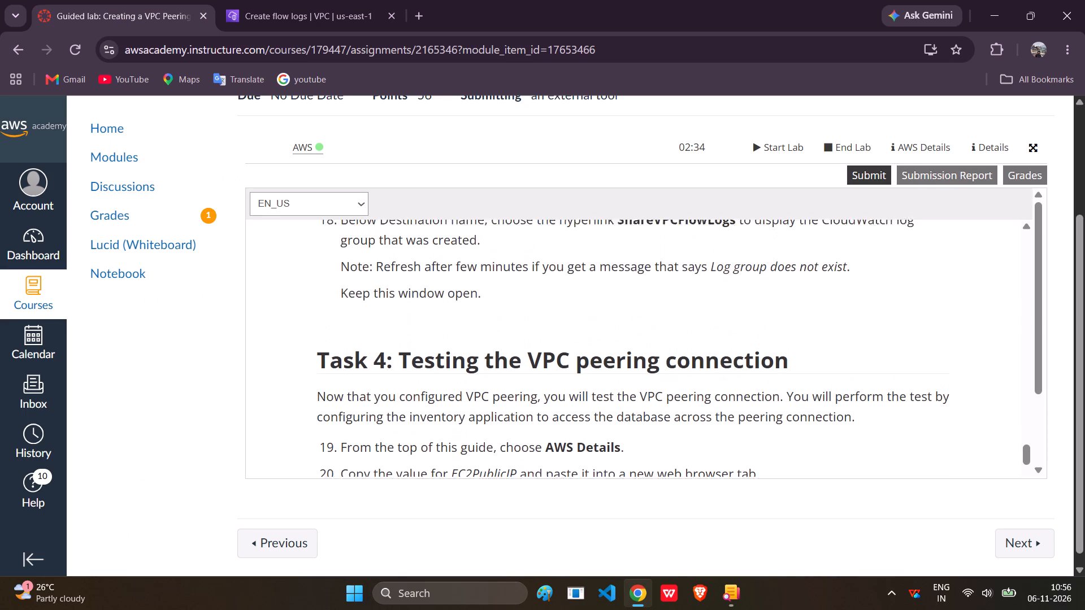
scroll(384, 311, up, 2)
click(384, 311)
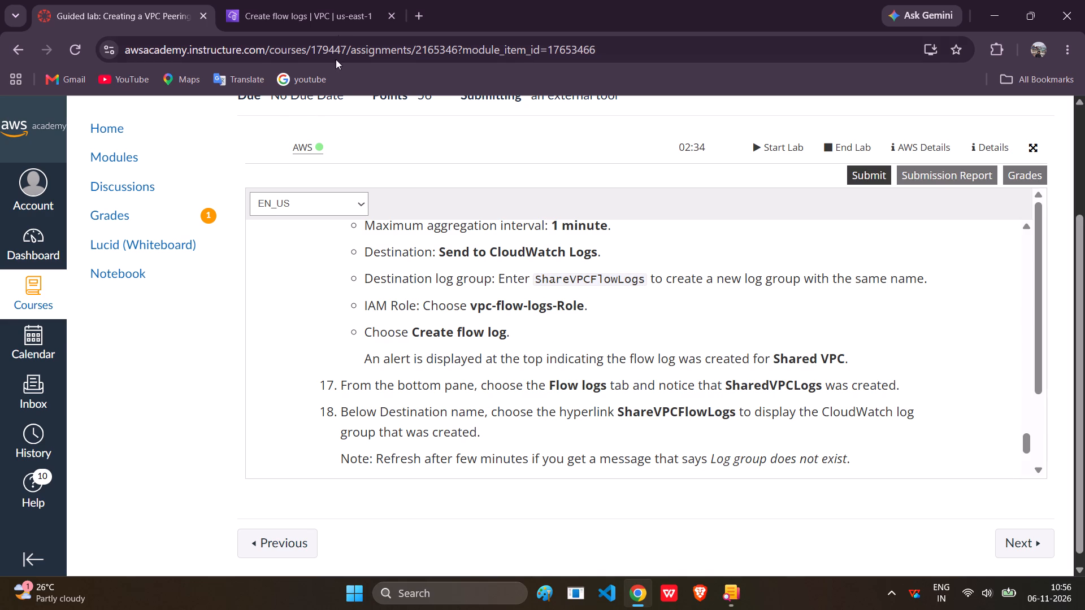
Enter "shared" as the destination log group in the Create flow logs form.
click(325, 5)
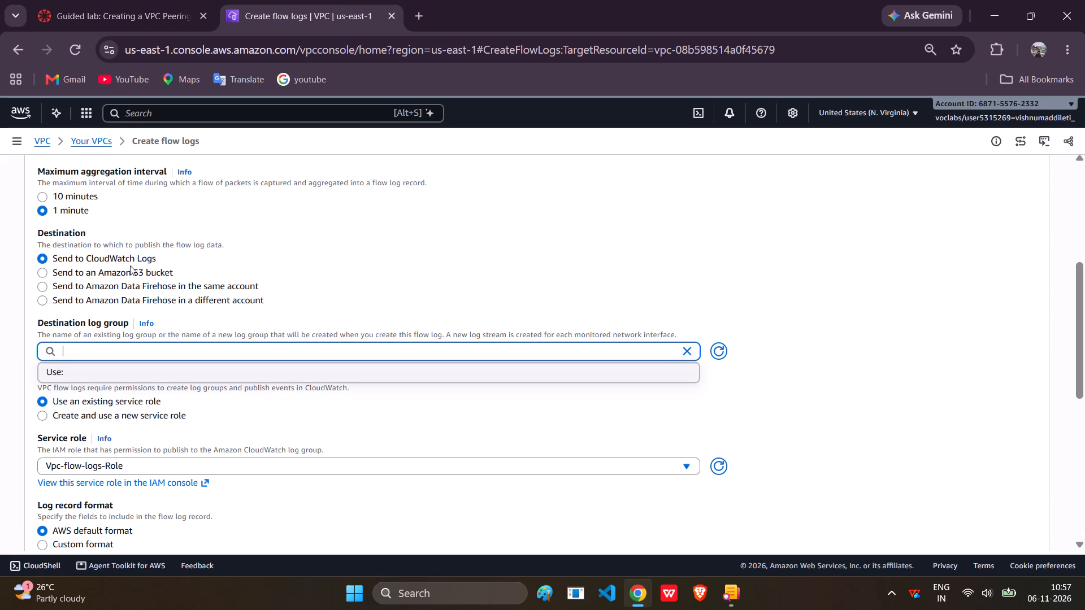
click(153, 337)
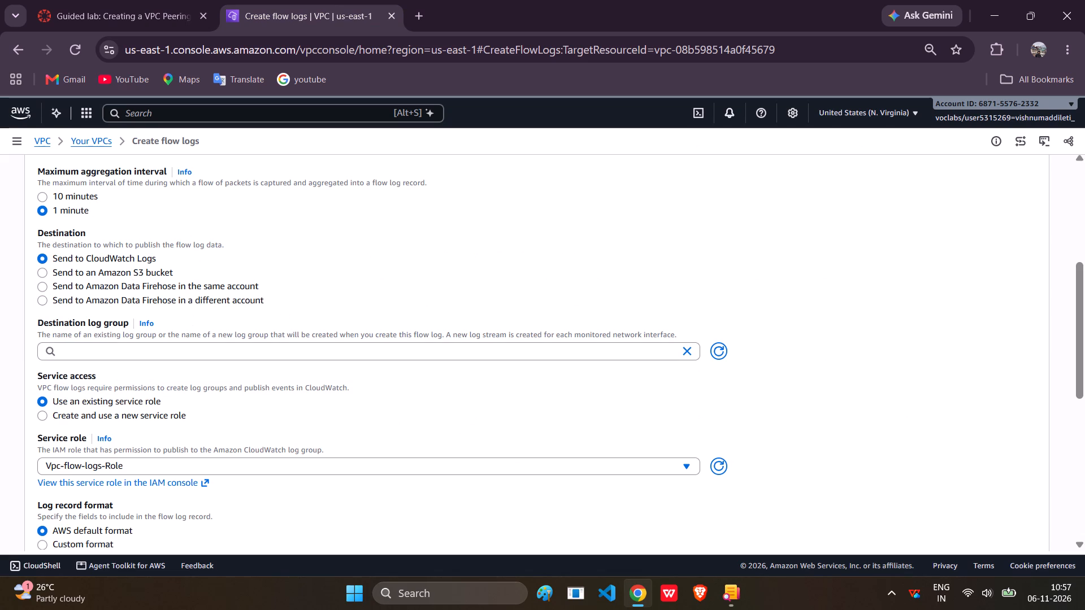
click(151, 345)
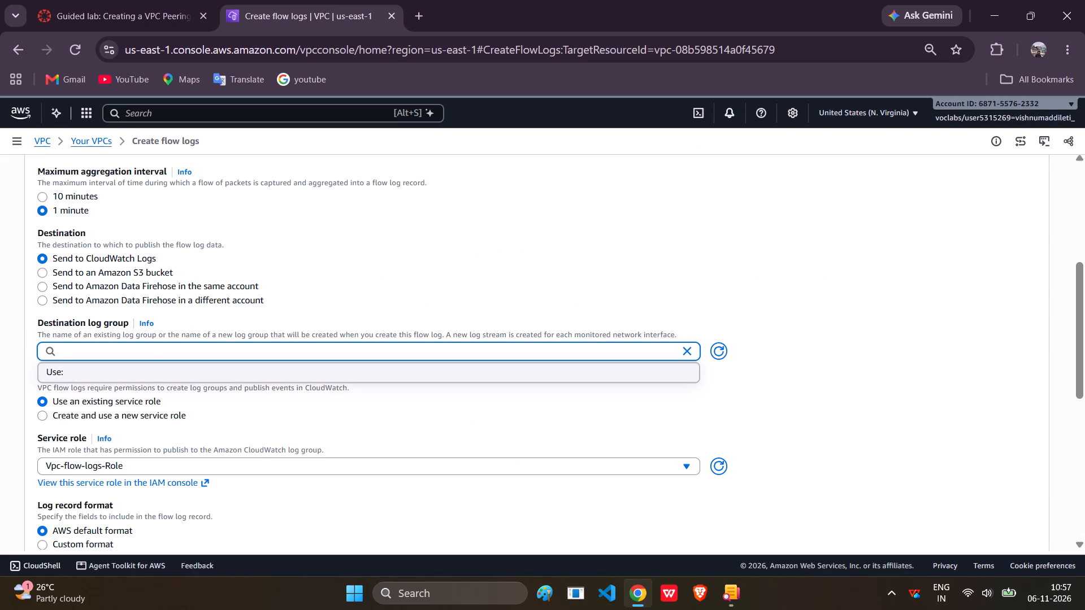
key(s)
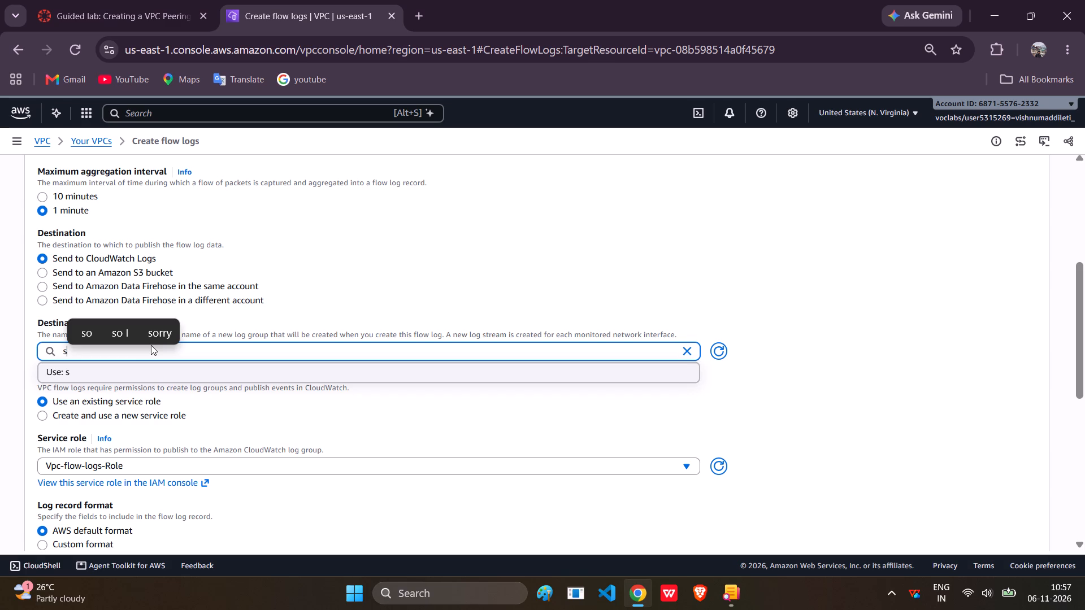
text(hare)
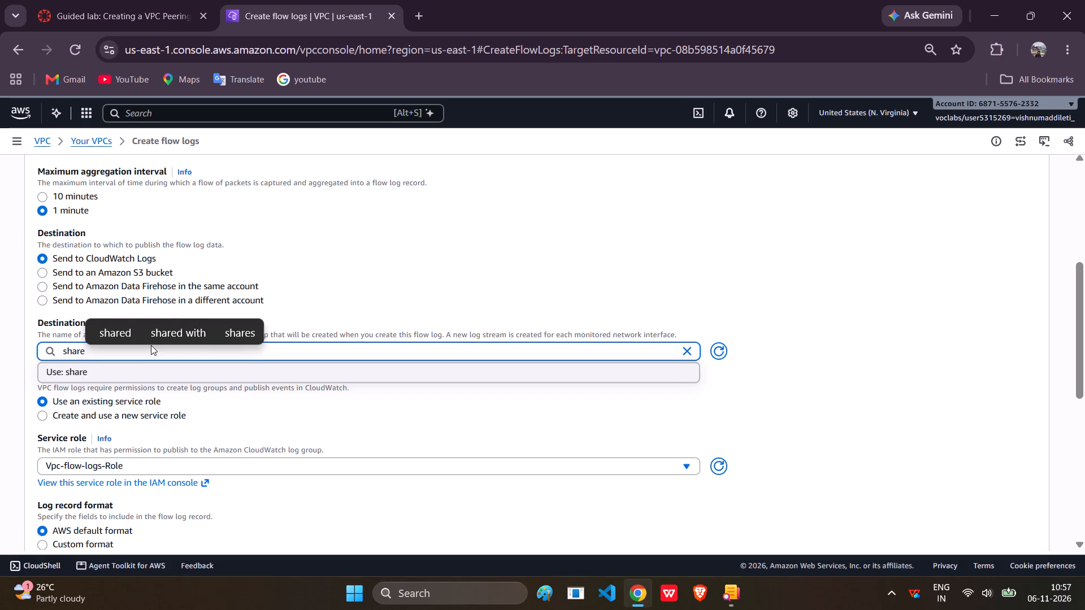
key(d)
Copy the destination log group name ShareVPCFlowLogs from the guided lab instructions.
click(103, 0)
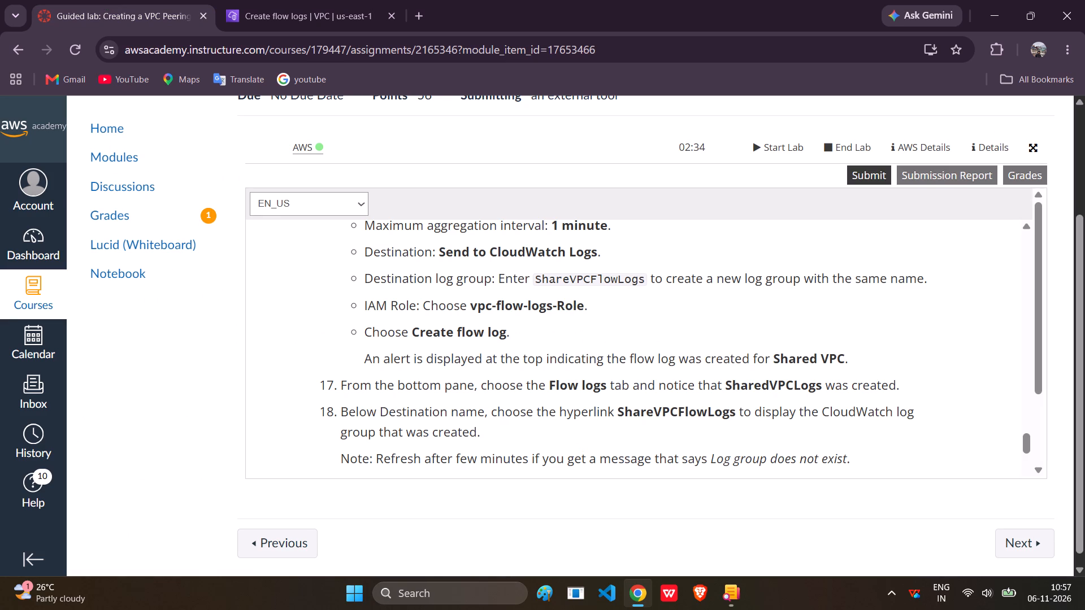
scroll(605, 339, down, 1)
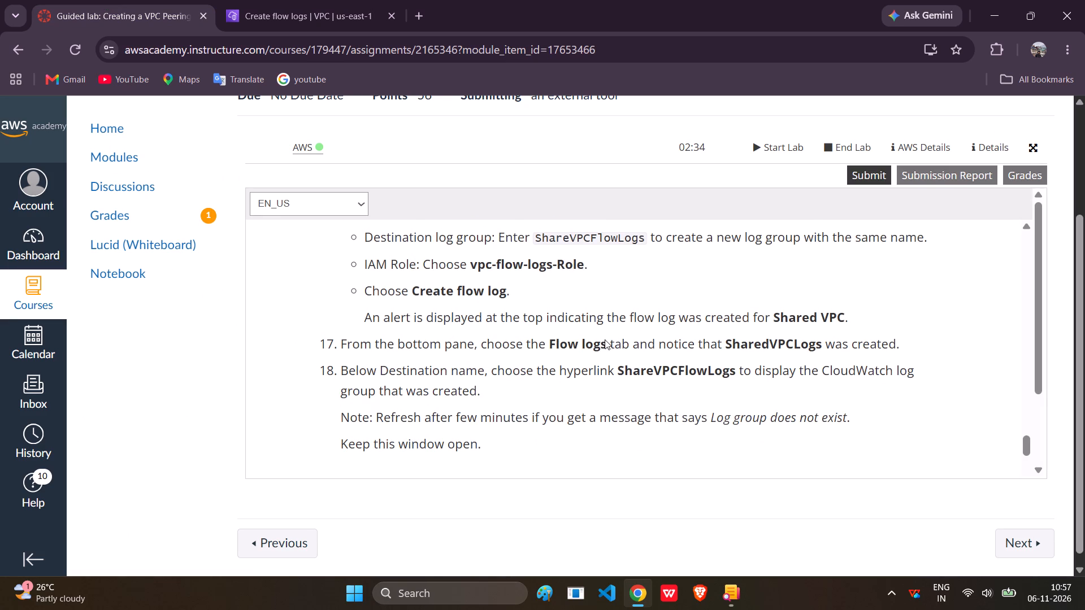
scroll(605, 339, up, 1)
click(605, 339)
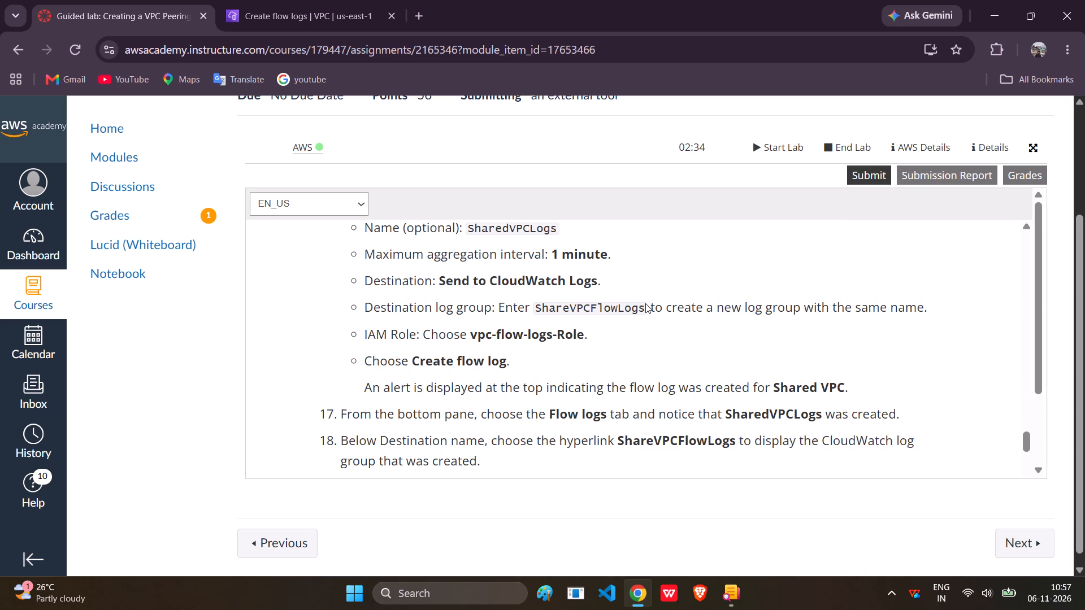
drag(645, 303, 515, 307)
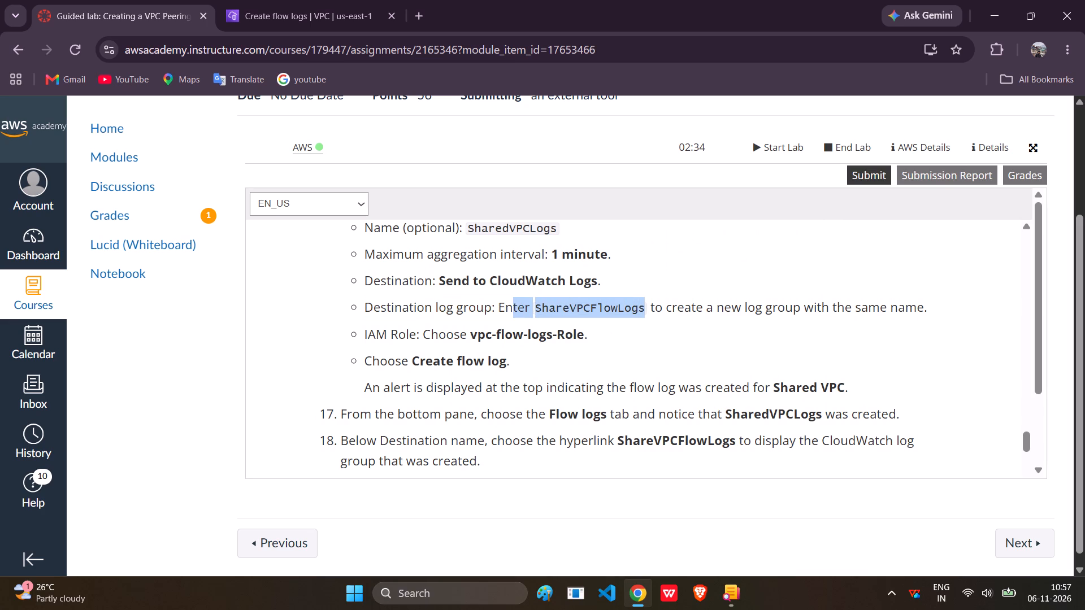
drag(515, 307, 532, 316)
key(ctrl+c)
Replace the destination log group entry in the Create flow logs form with the copied name ShareVPCFlowLogs.
click(287, 32)
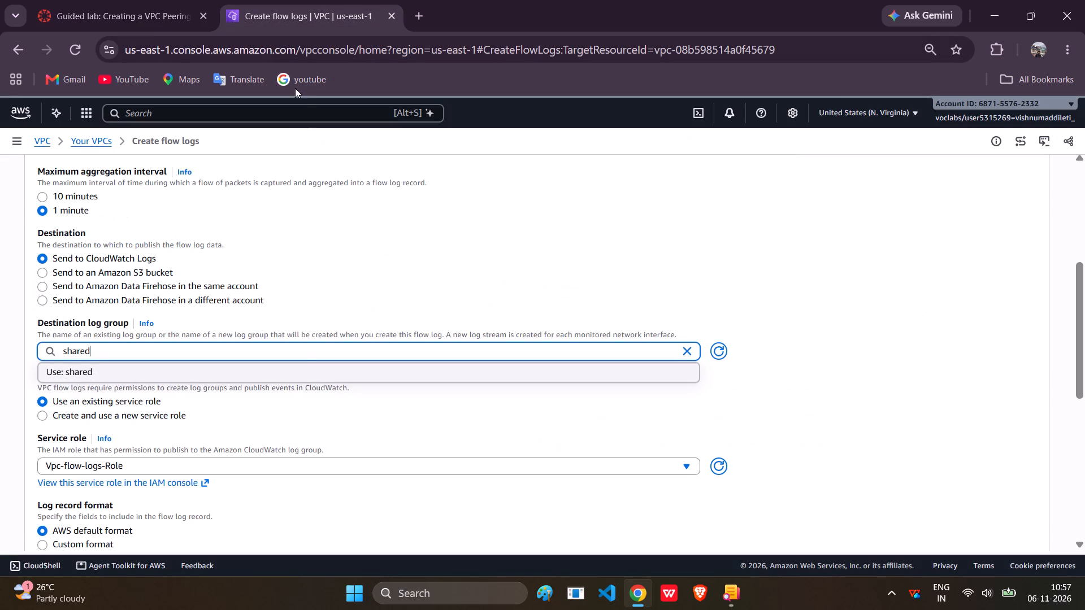
click(285, 346)
drag(285, 346, 197, 356)
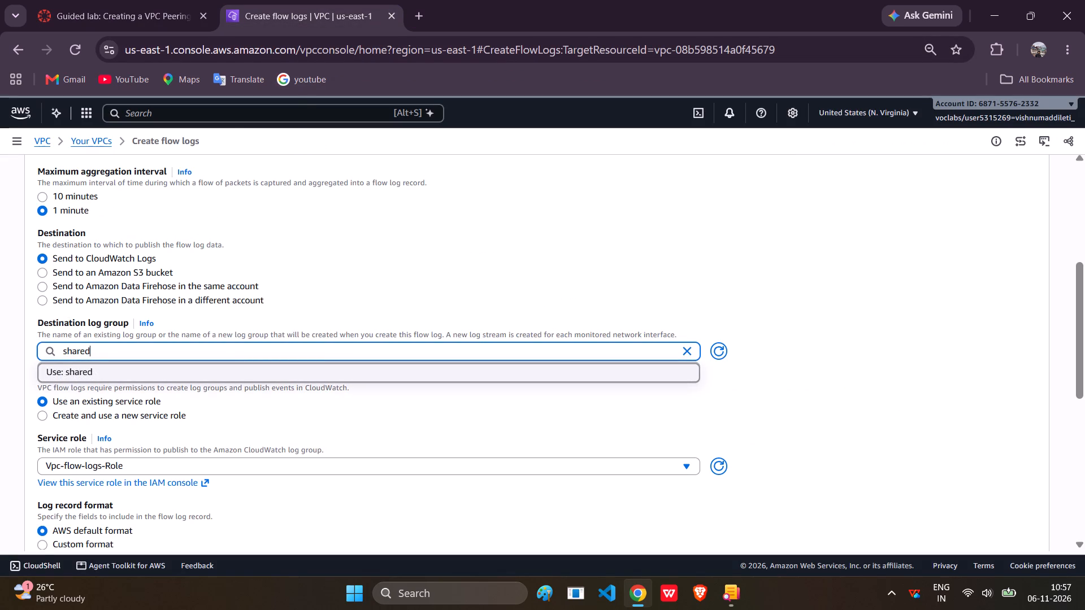
drag(197, 356, 116, 351)
key(BackSpace)
key(BackSpace)
key(BackSpace)
key(BackSpace)
key(BackSpace)
key(BackSpace)
key(BackSpace)
key(BackSpace)
key(BackSpace)
key(BackSpace)
key(BackSpace)
key(BackSpace)
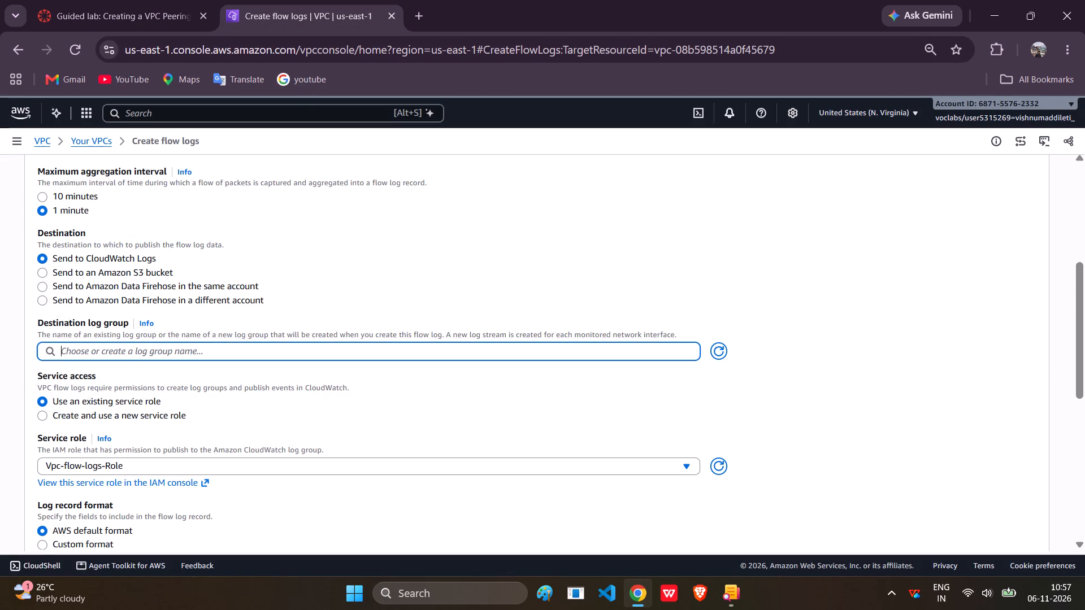
key(ctrl+v)
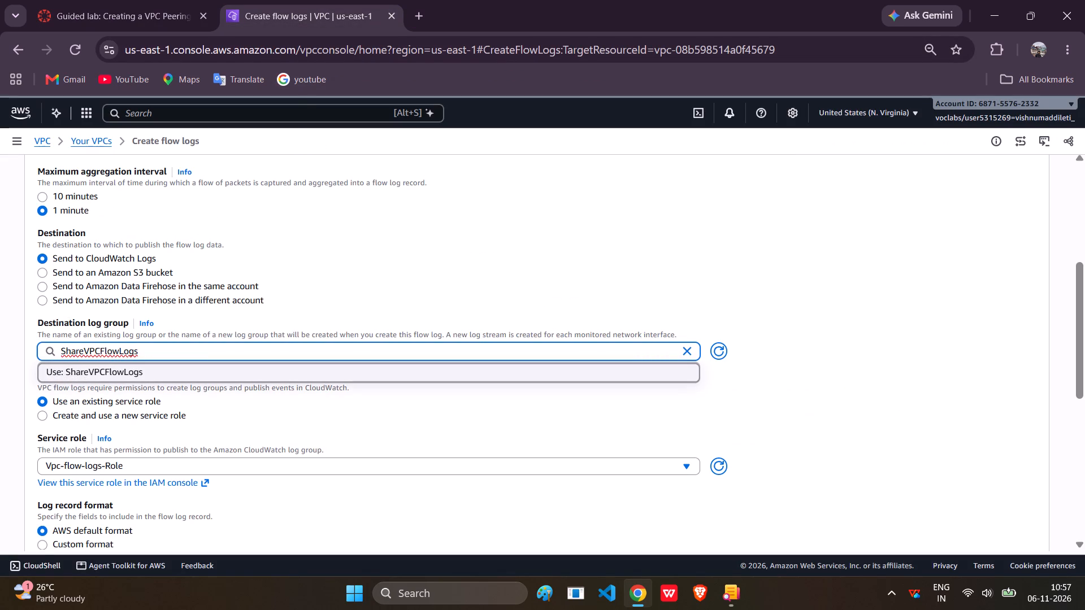
click(108, 377)
key(BackSpace)
key(BackSpace)
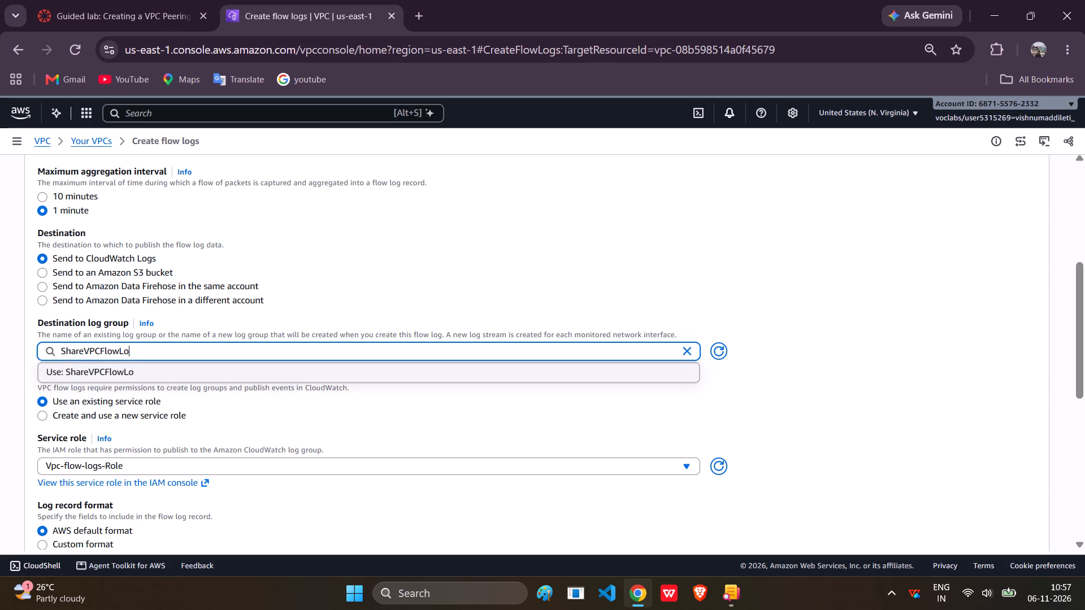
text(gs)
click(343, 365)
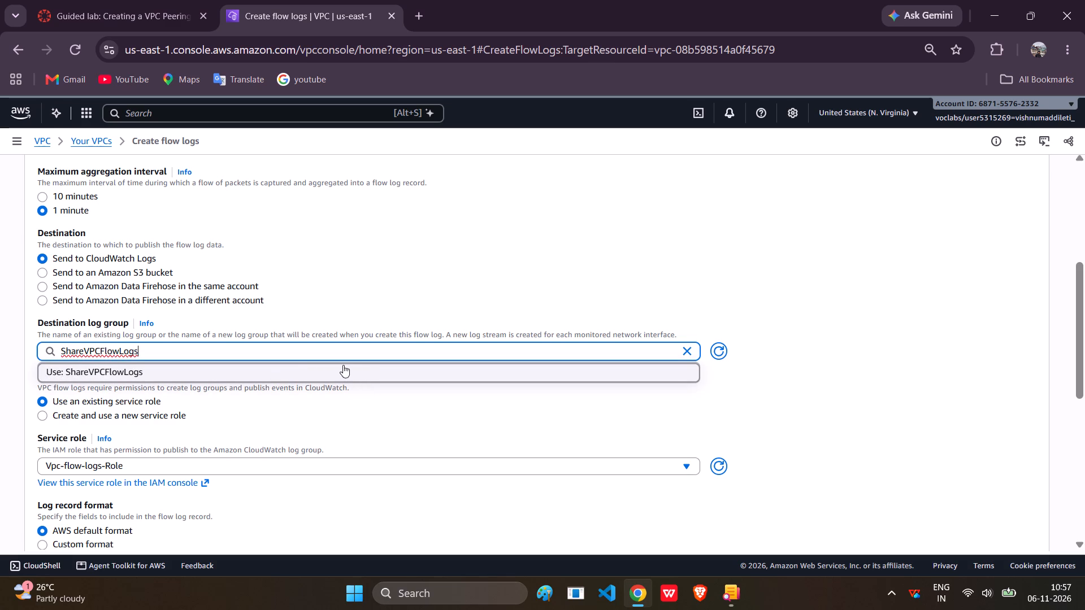
Create the SharedVPCLogs flow log from the form.
scroll(343, 365, down, 6)
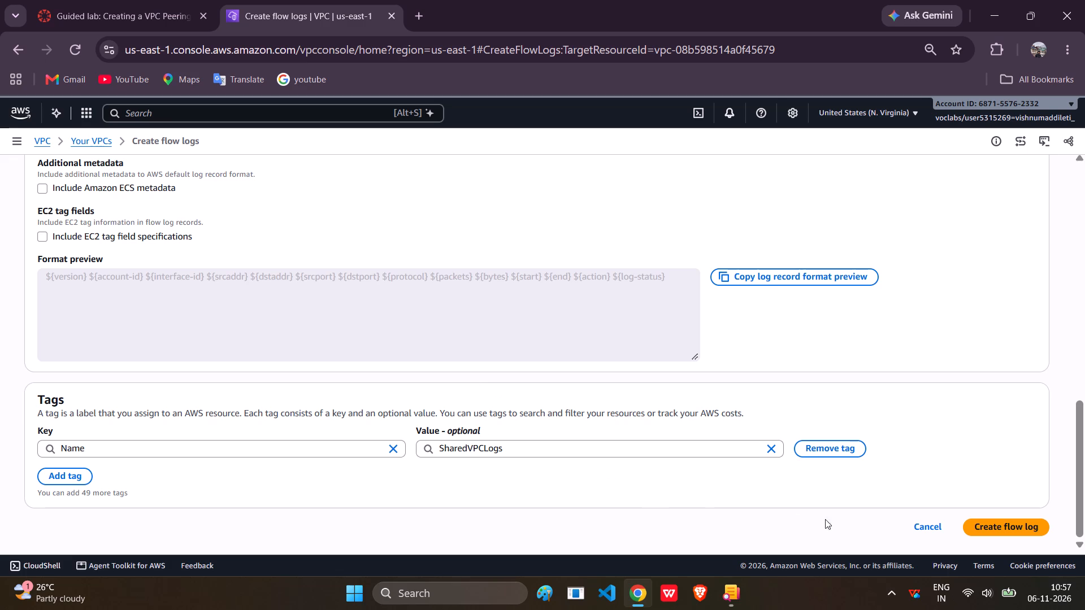
click(1012, 529)
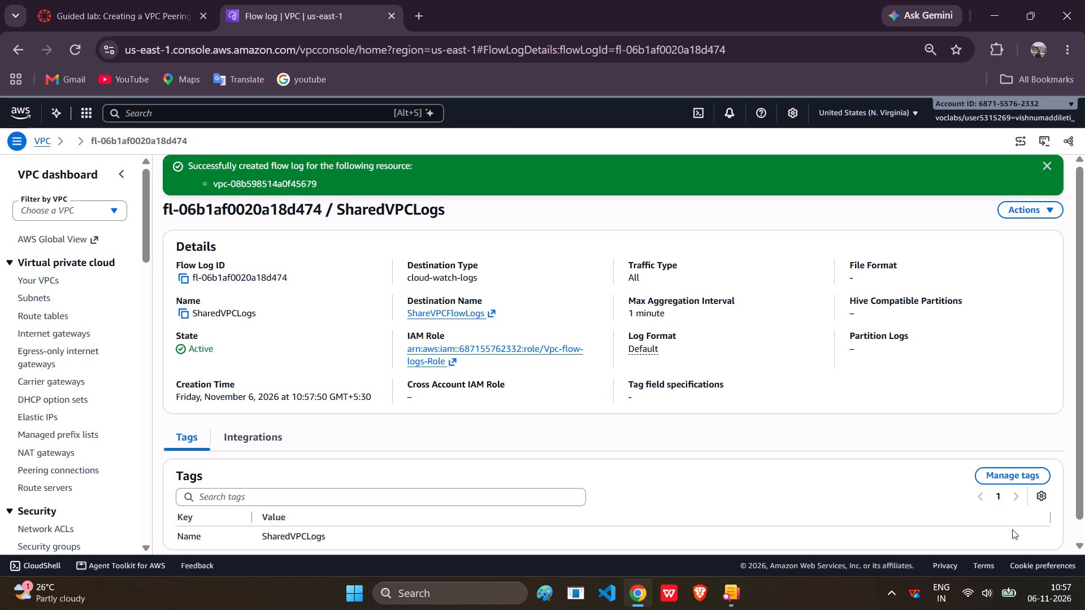
Review the new flow log's details, and select SharedVPCLogs among Shared VPC's flow logs in the Your VPCs list.
scroll(1012, 529, down, 1)
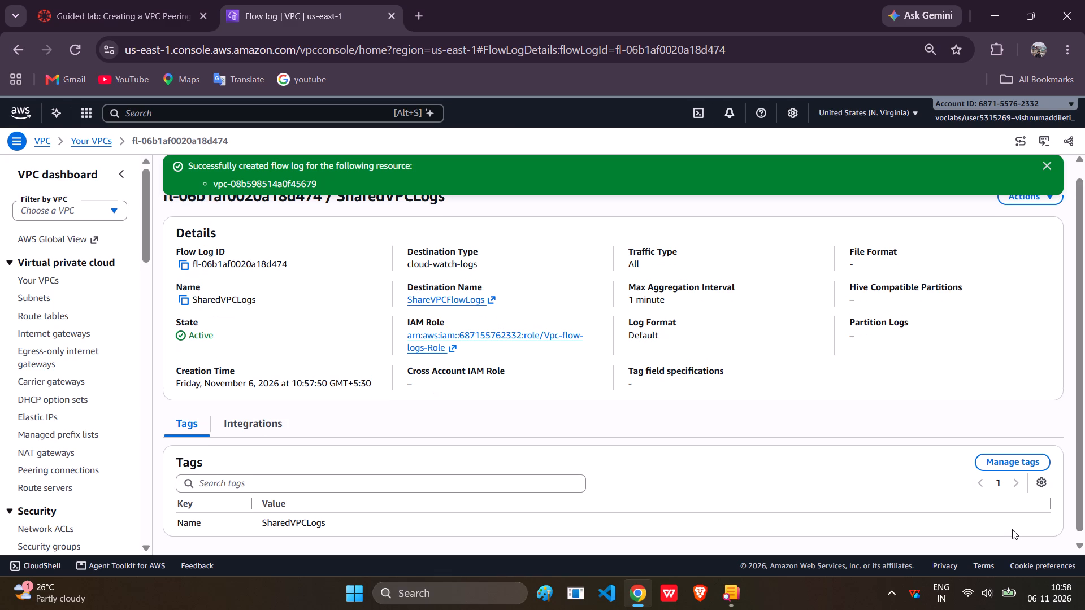
scroll(1012, 529, down, 1)
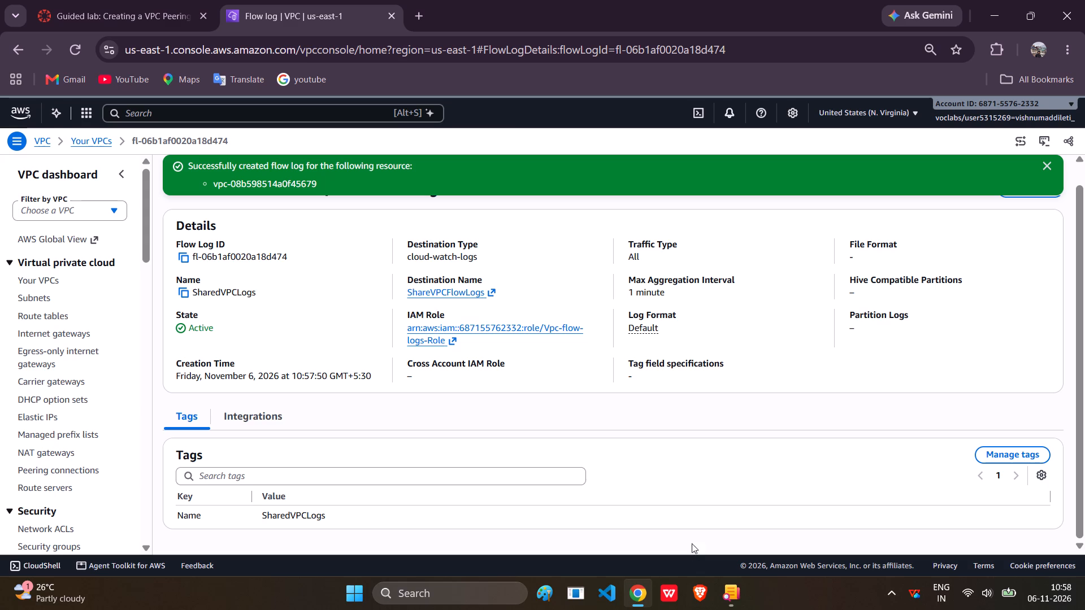
click(669, 520)
scroll(669, 520, up, 3)
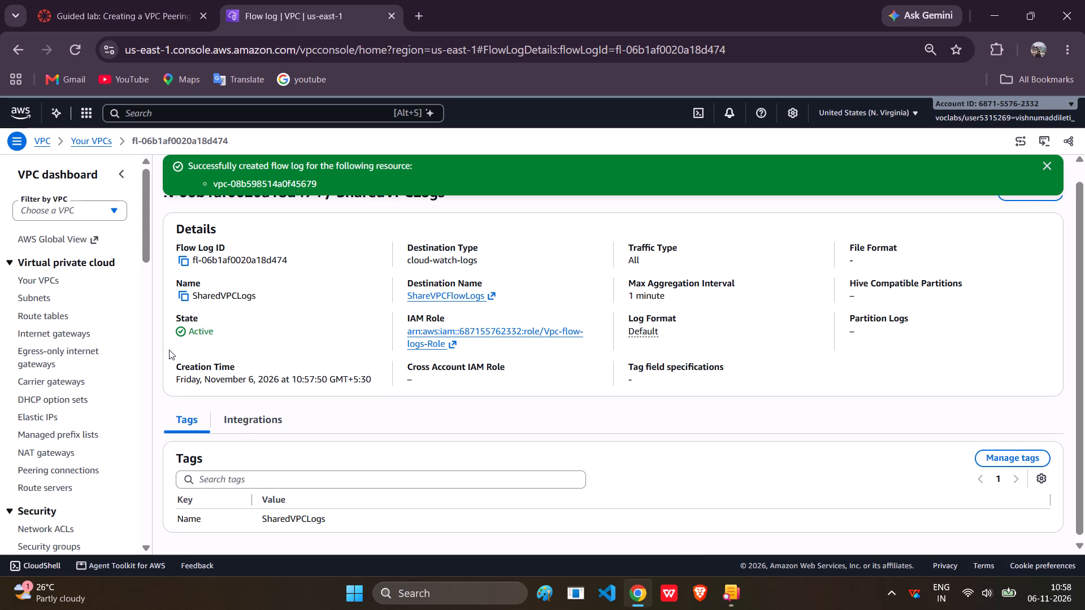
click(53, 273)
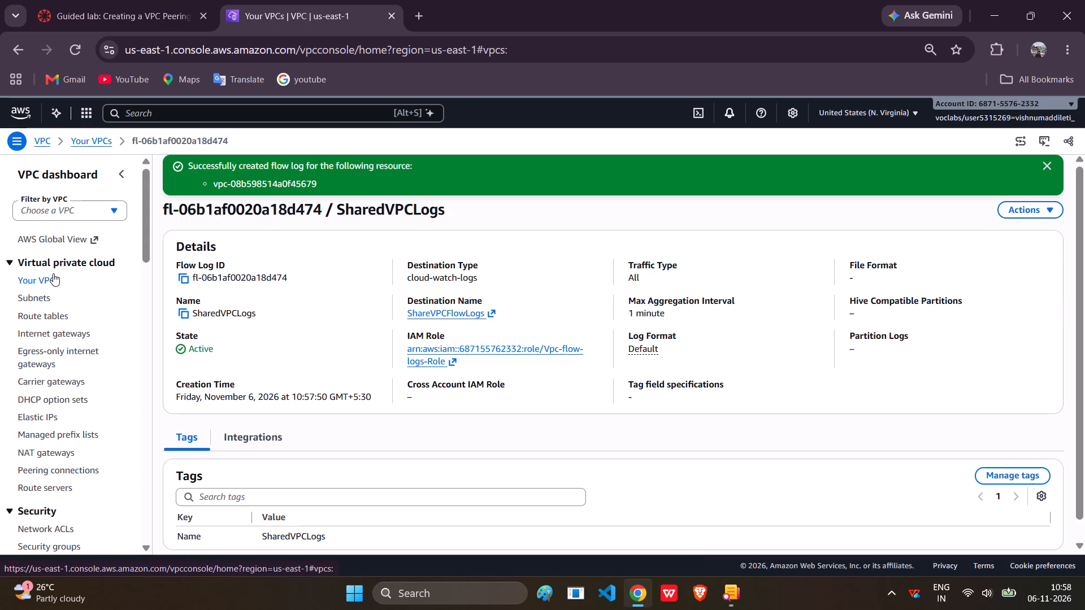
scroll(323, 426, down, 2)
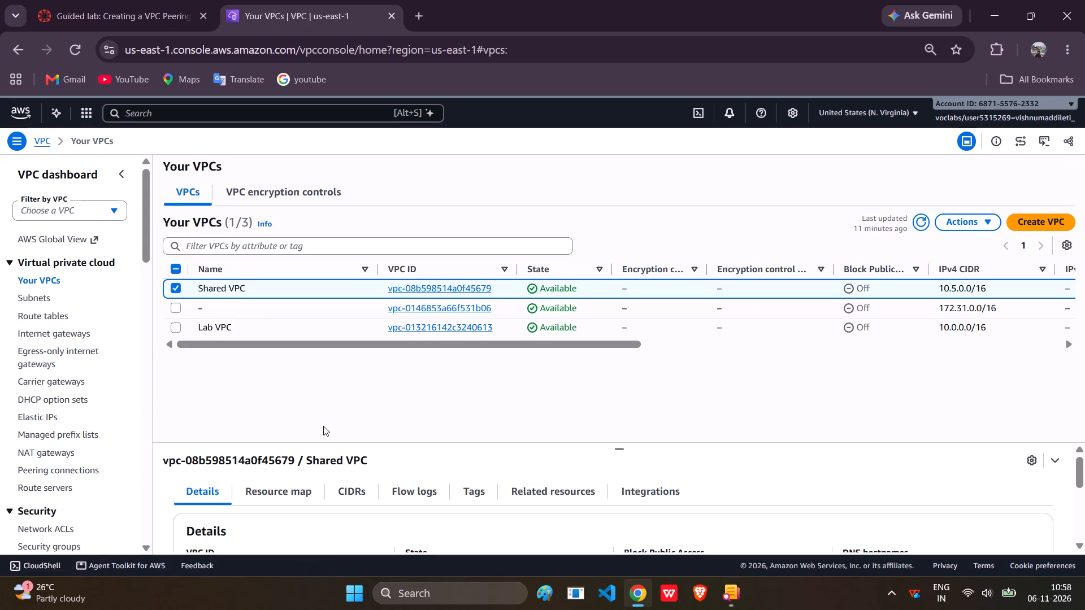
click(404, 490)
scroll(404, 490, down, 3)
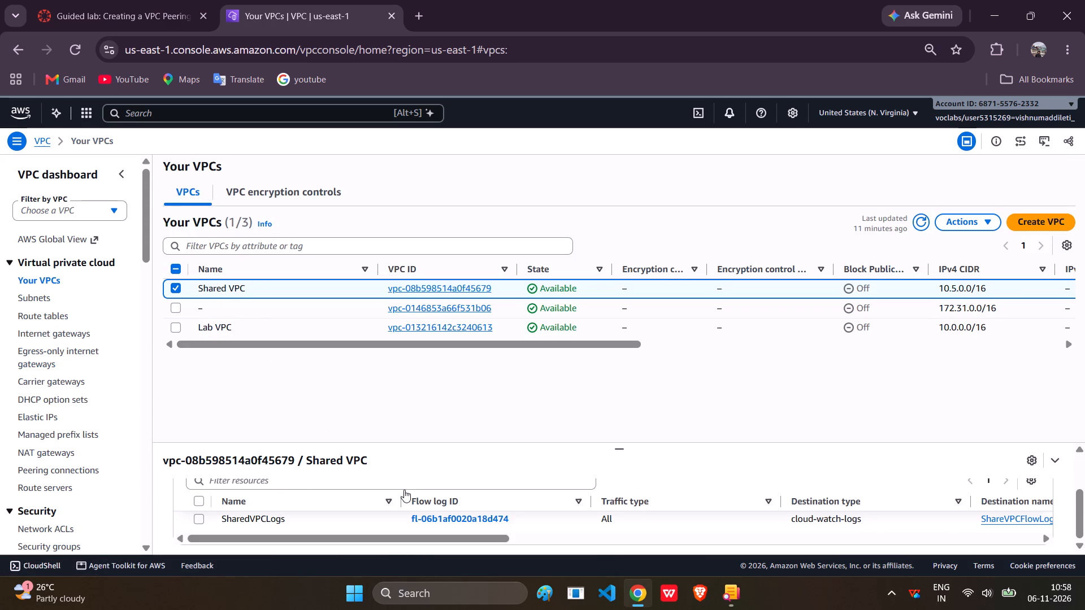
click(196, 524)
scroll(196, 524, down, 3)
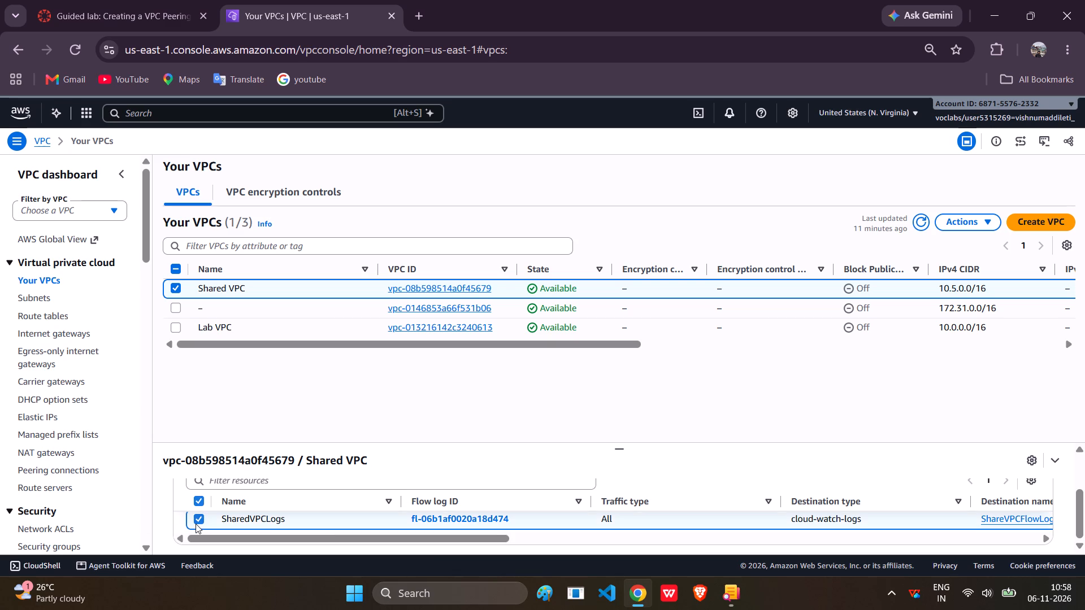